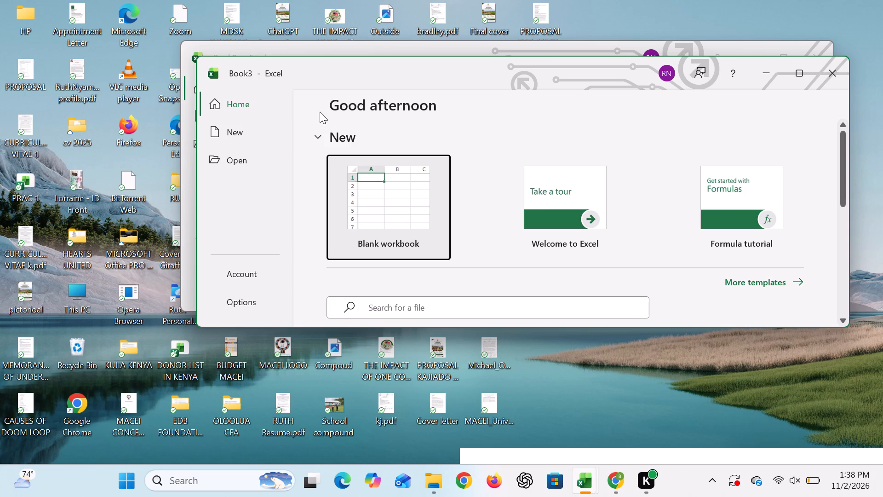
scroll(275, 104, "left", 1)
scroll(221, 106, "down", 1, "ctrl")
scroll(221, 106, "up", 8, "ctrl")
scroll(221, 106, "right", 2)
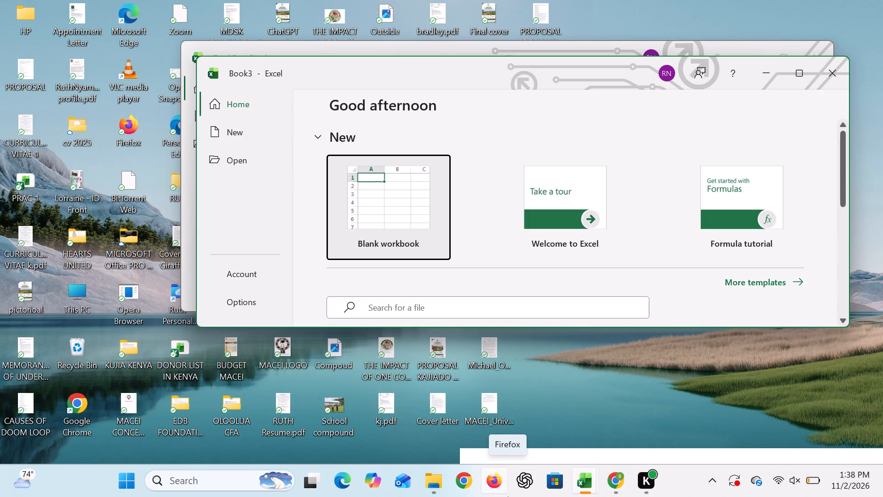
Create a new blank workbook and maximize its window.
left_click(369, 225)
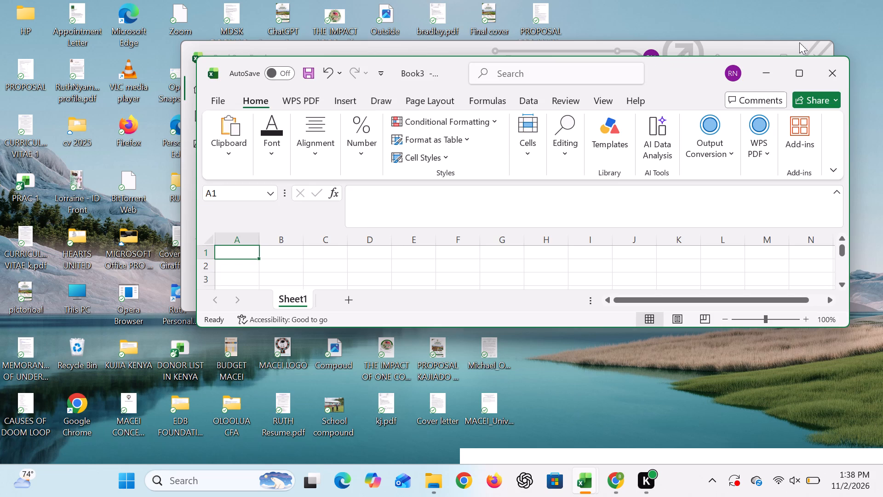
left_click(795, 70)
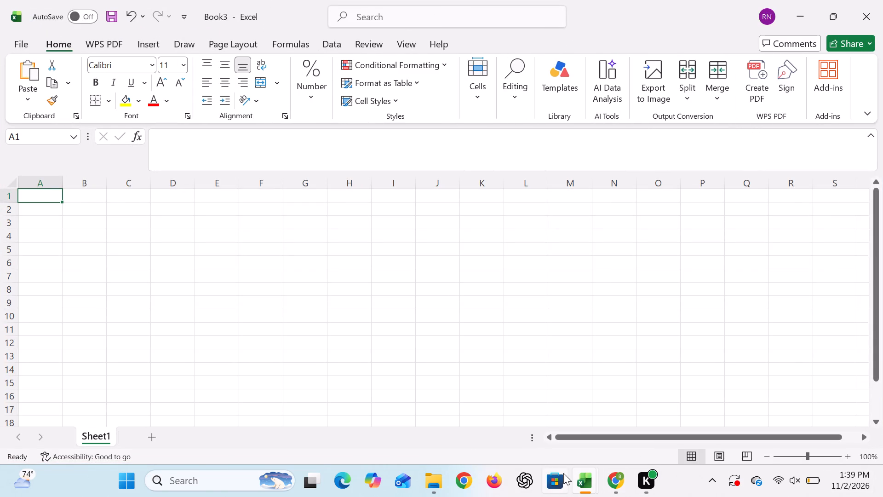
Switch to the Book1 workbook containing the output, revenue and marginal revenue table on Sheet2.
left_click(581, 476)
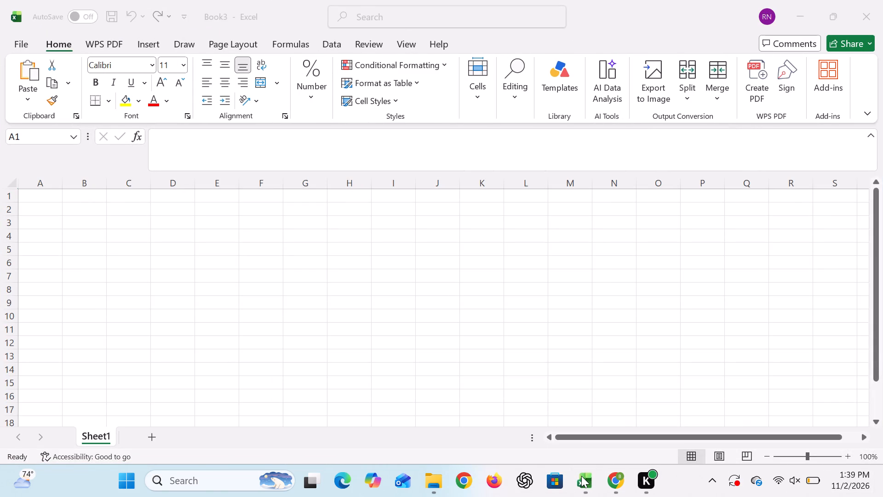
left_click(581, 476)
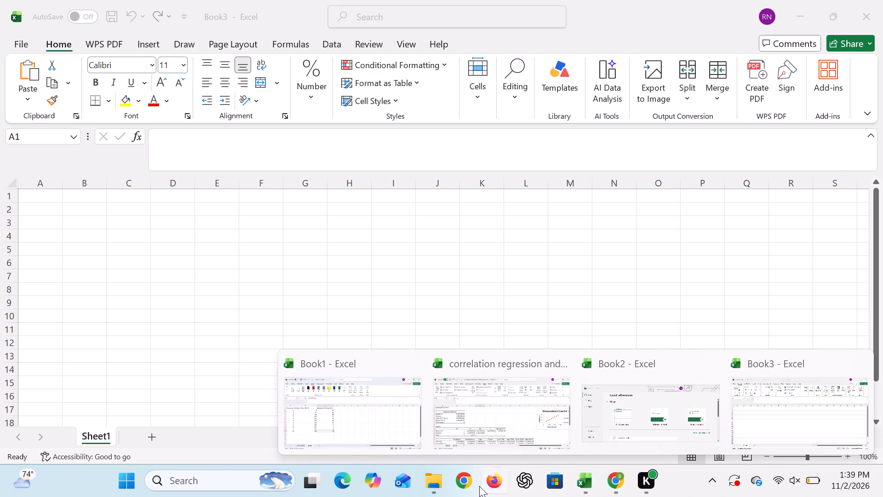
double_click(395, 430)
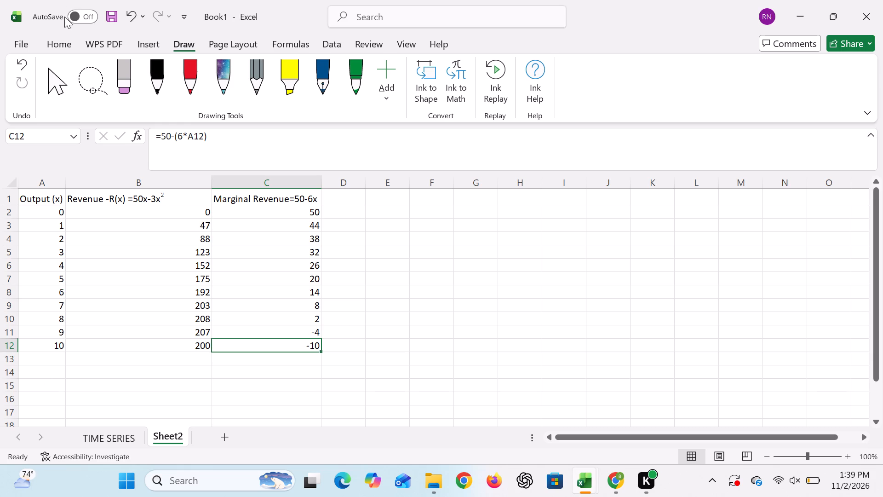
left_click(48, 45)
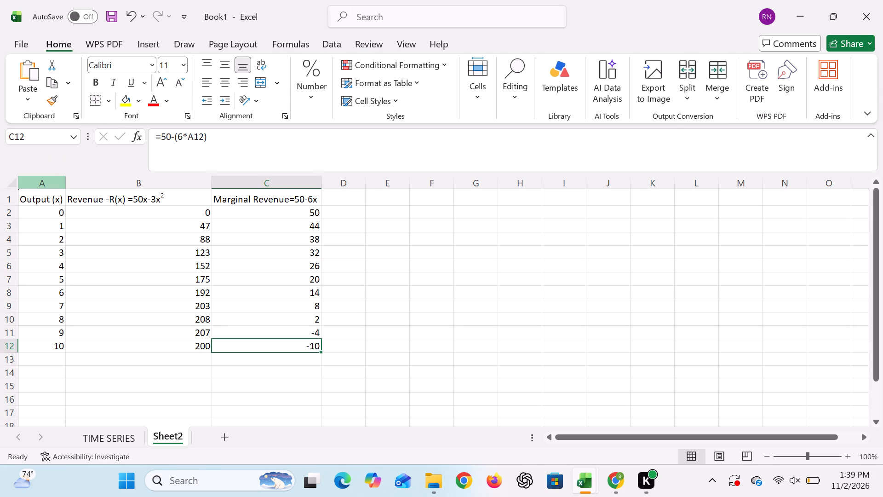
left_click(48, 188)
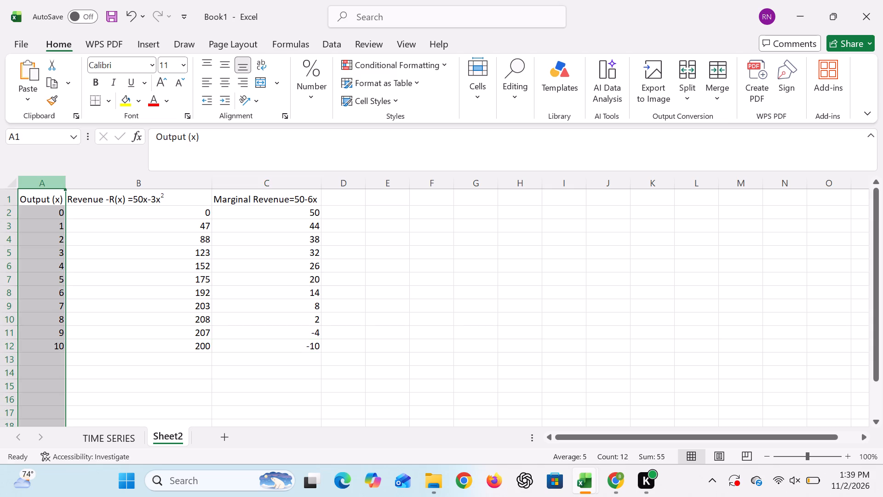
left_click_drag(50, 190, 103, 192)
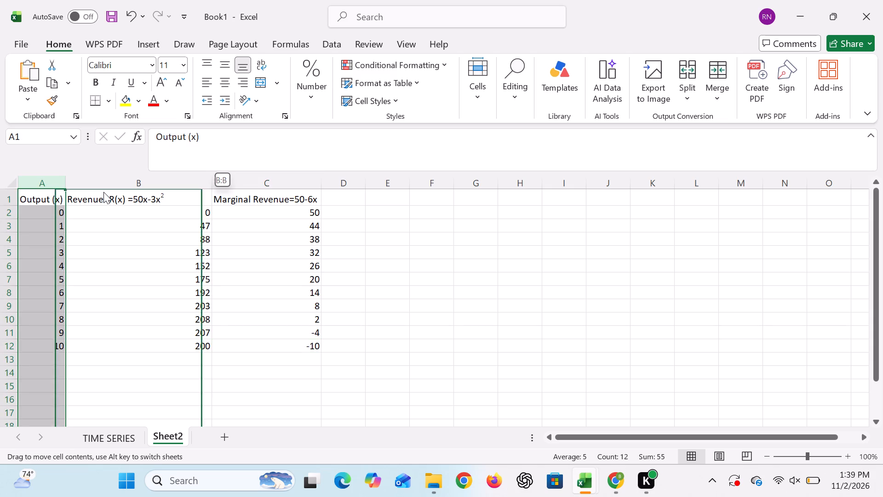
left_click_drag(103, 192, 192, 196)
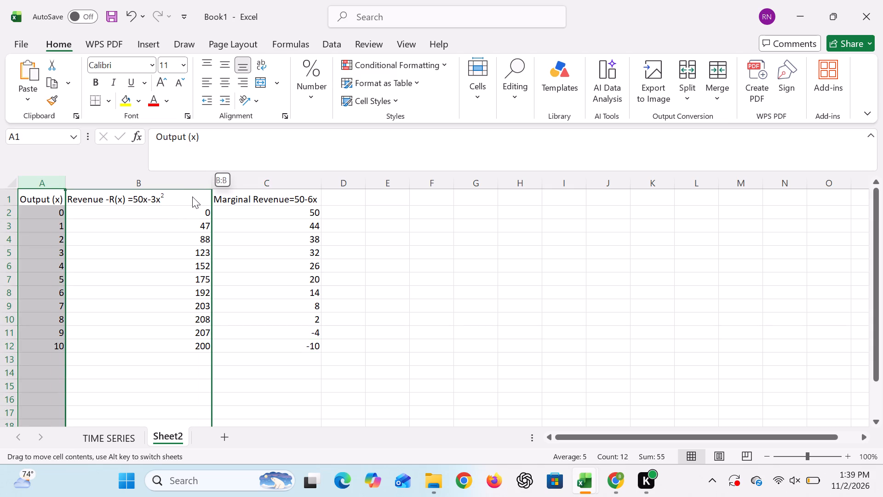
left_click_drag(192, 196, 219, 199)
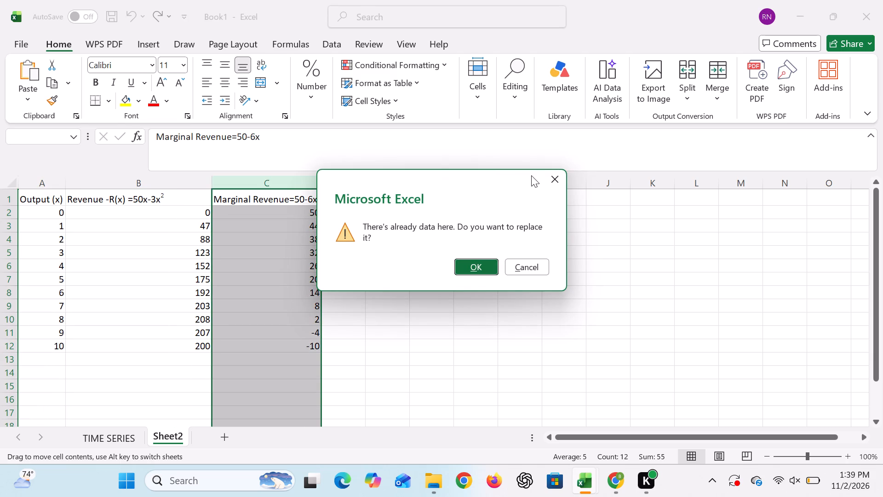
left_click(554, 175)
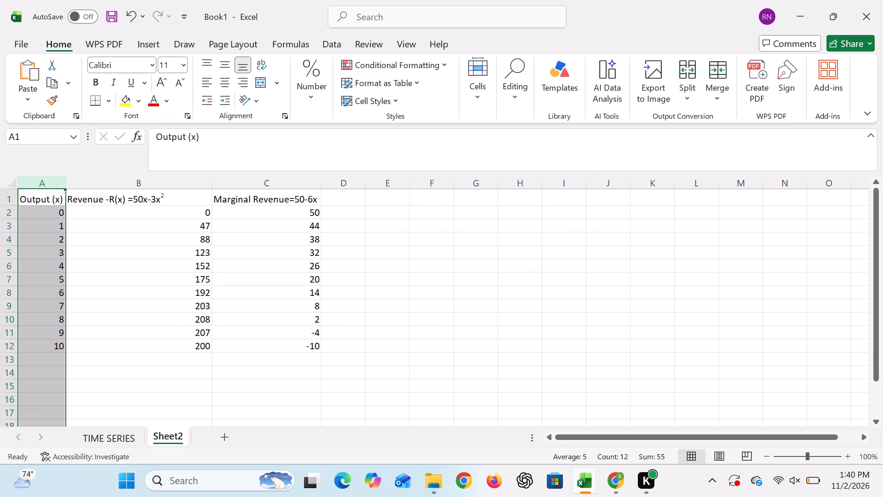
Move the whole Output (x) column from column A to the empty column D.
left_click(47, 188)
left_click_drag(48, 189, 198, 199)
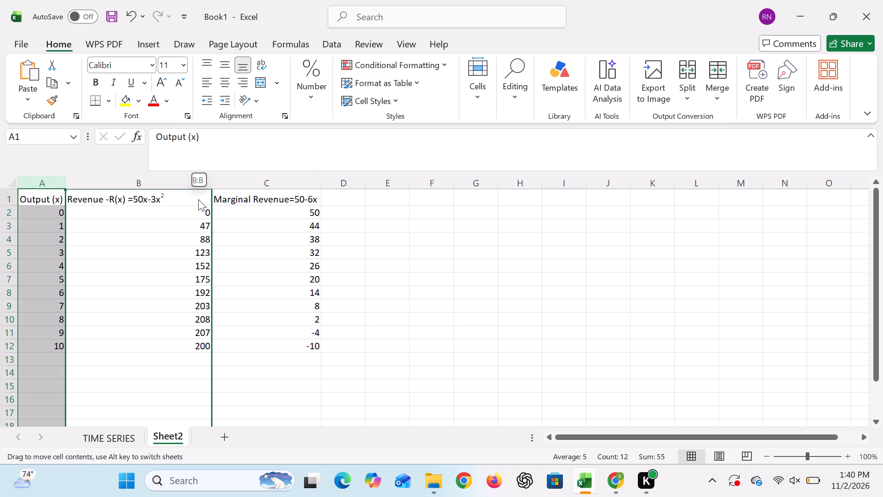
left_click_drag(198, 199, 335, 181)
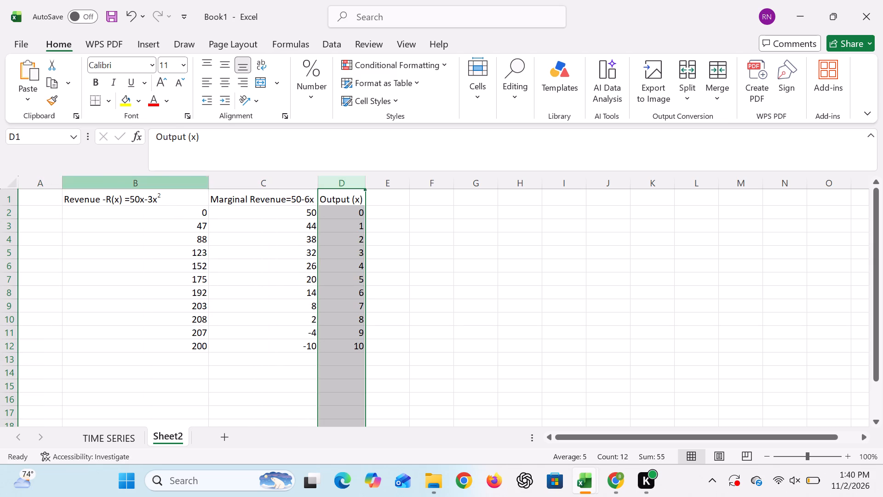
Move the whole Marginal Revenue=50-6x column from column C to column E, directly after Output (x).
left_click(271, 186)
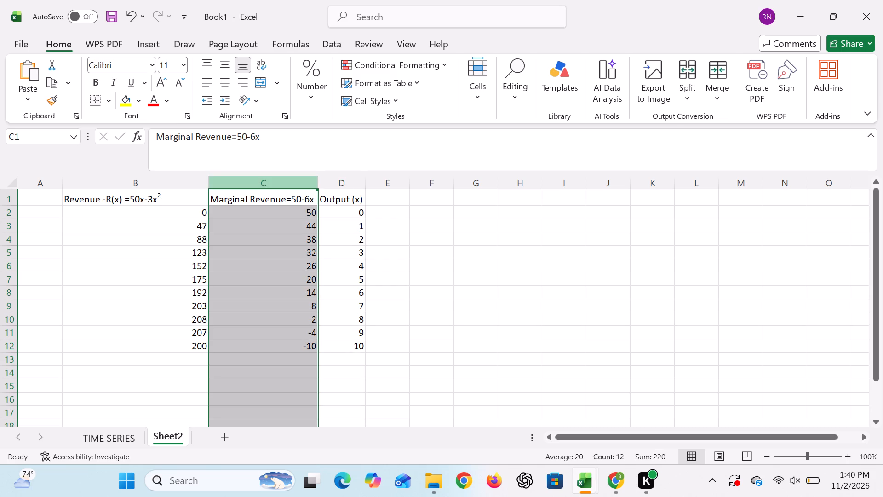
left_click_drag(274, 190, 350, 190)
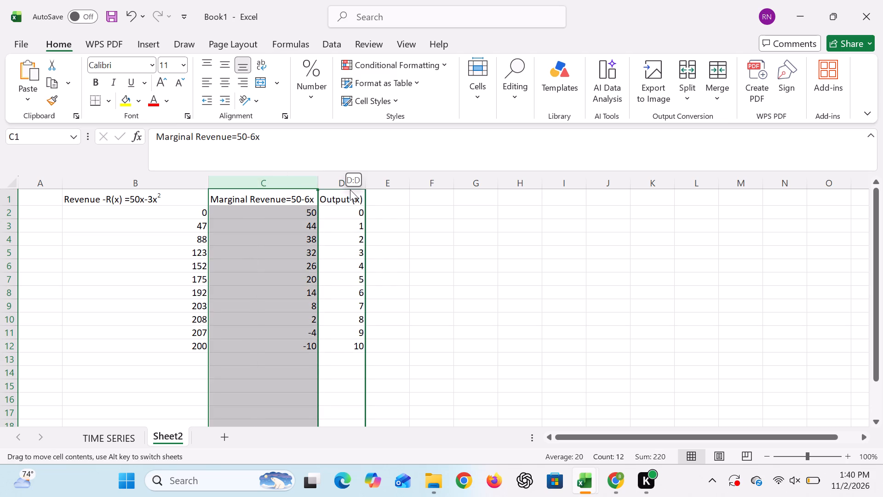
left_click_drag(350, 190, 374, 190)
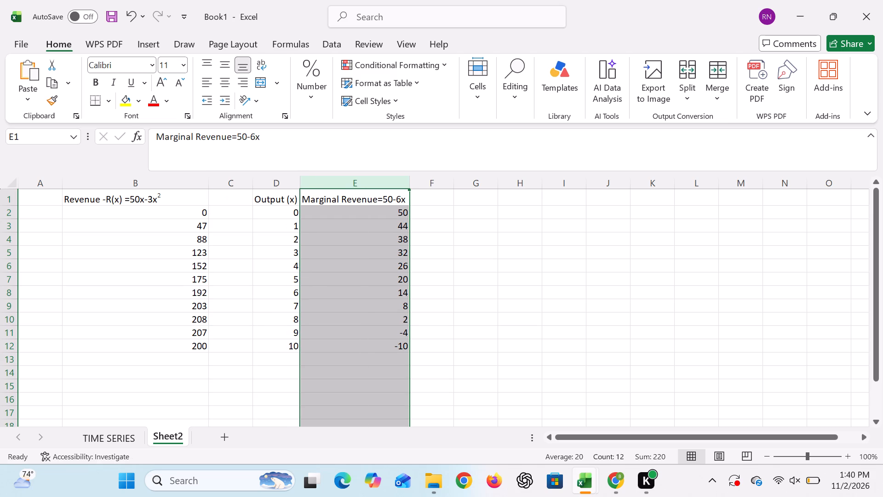
Insert a recommended Line chart of marginal revenue against output from the data range D1:E12.
left_click(253, 192)
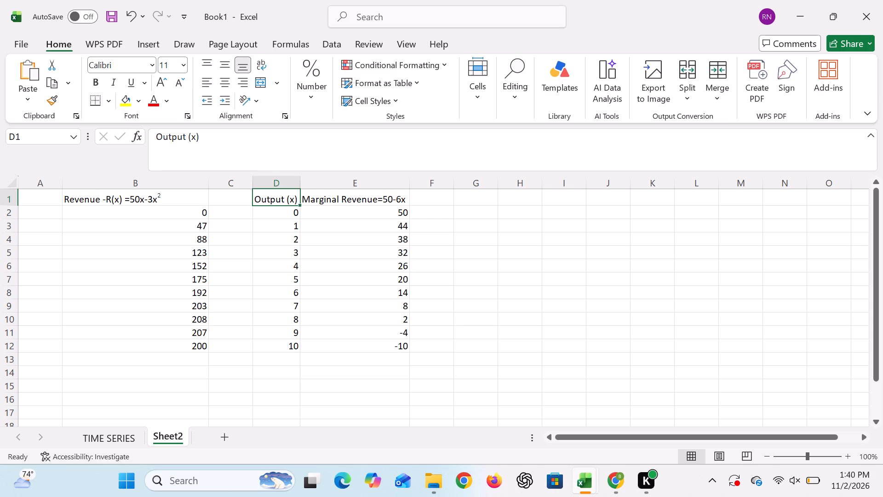
left_click_drag(291, 201, 329, 259)
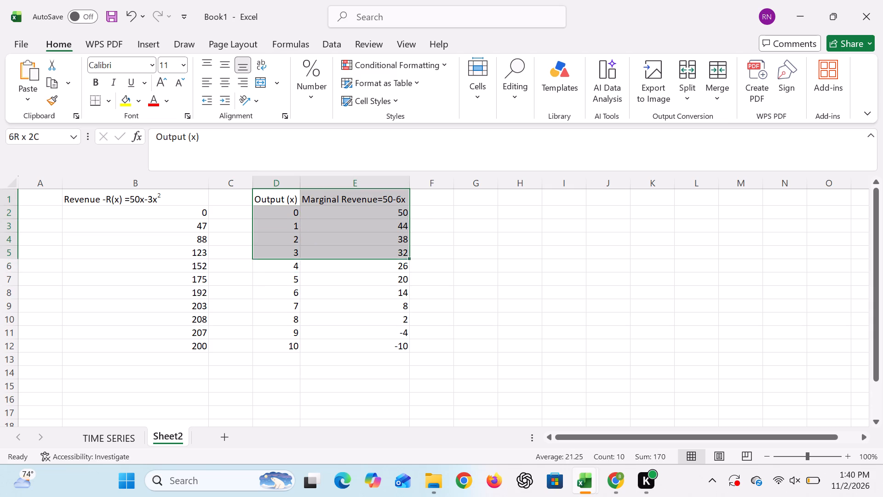
left_click_drag(329, 259, 304, 323)
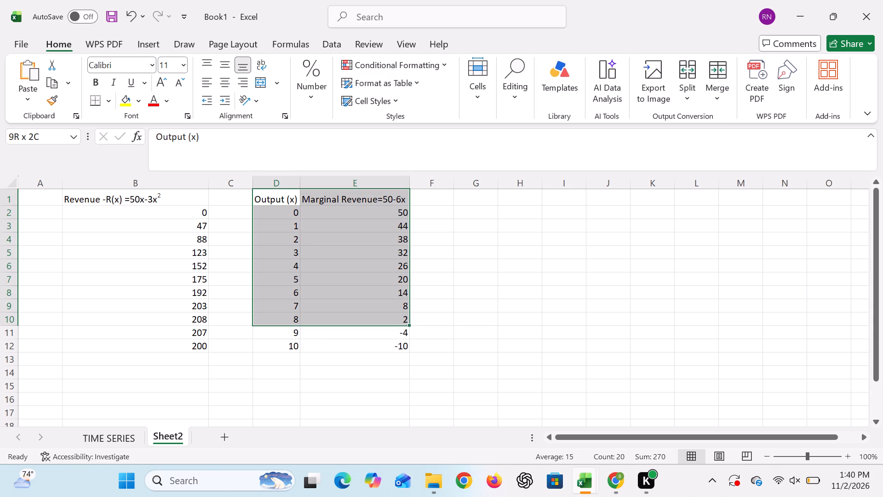
left_click_drag(304, 323, 329, 369)
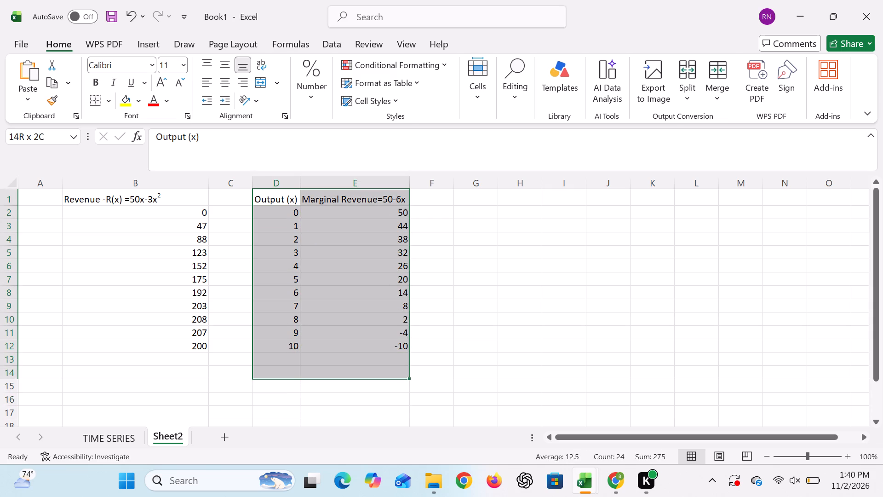
left_click_drag(329, 369, 334, 351)
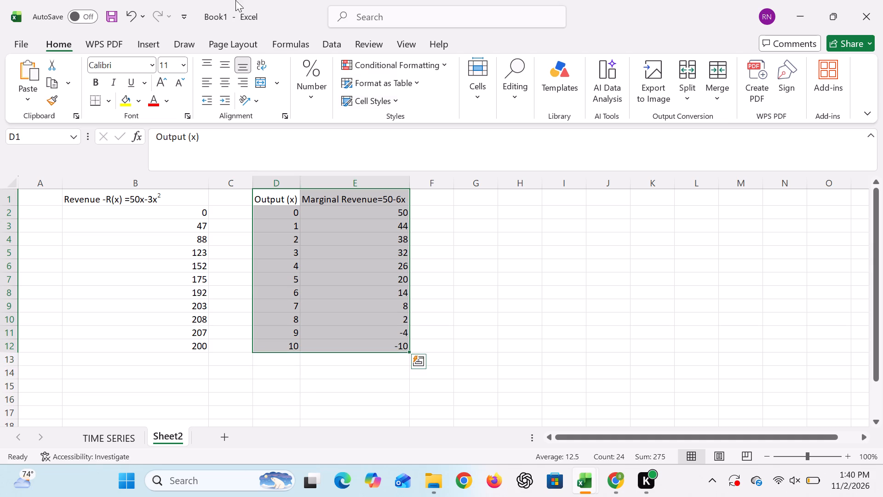
left_click(141, 43)
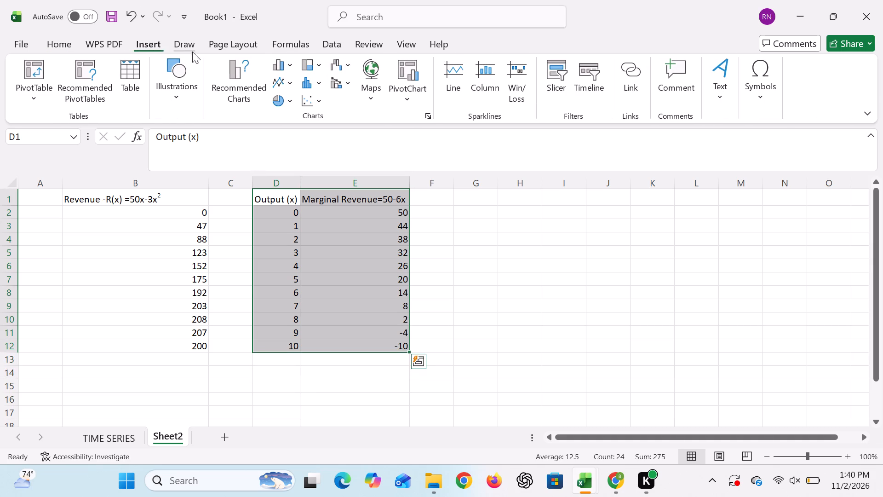
left_click(225, 89)
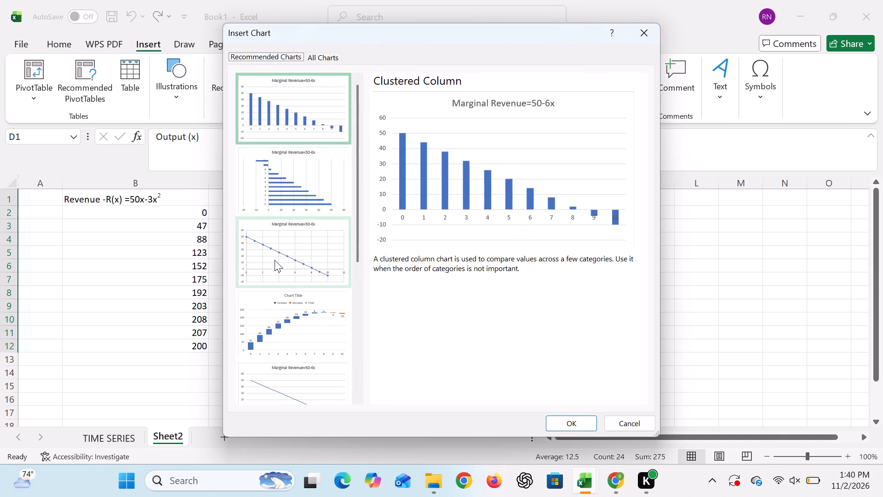
left_click(275, 261)
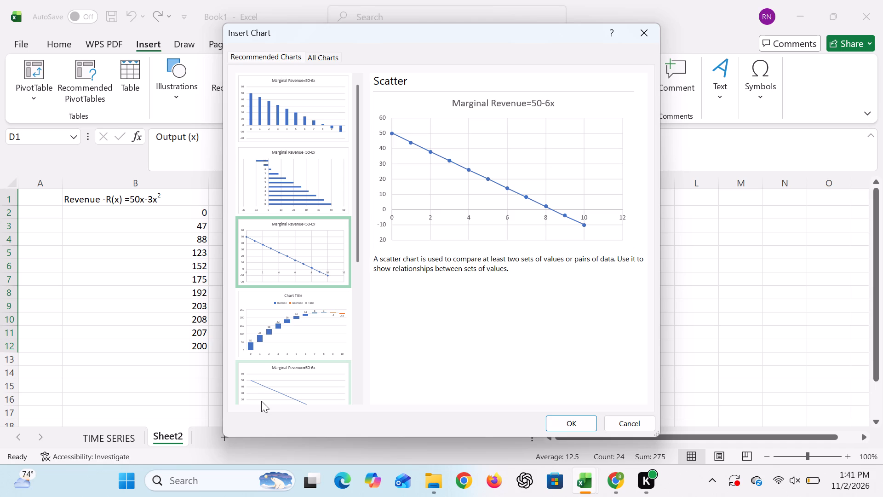
left_click(304, 373)
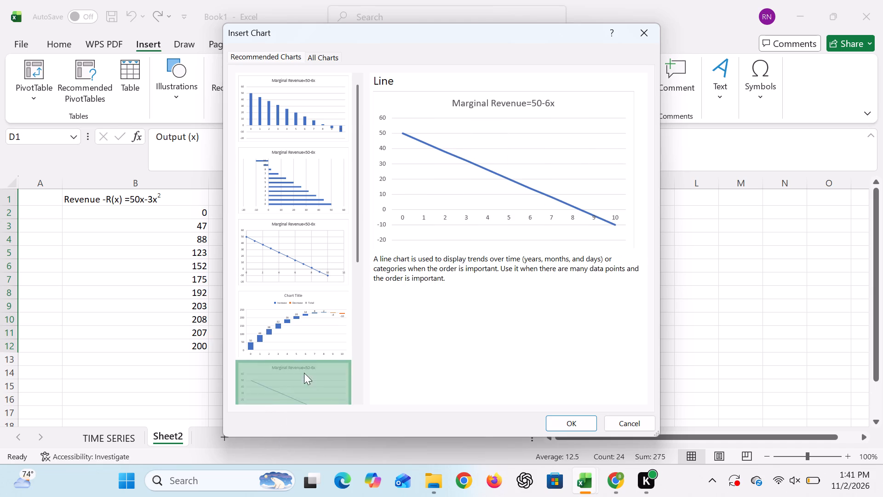
left_click(562, 416)
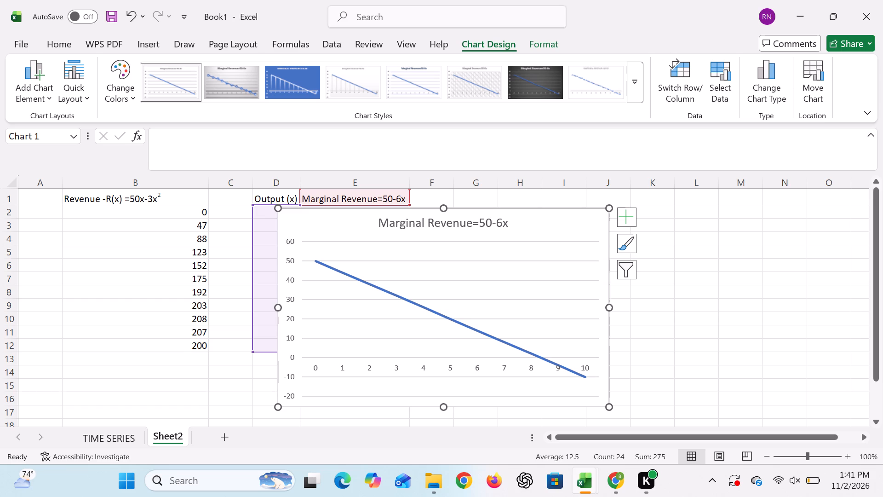
Move the marginal revenue chart clear of the data table, starting in column F beside column E.
left_click_drag(590, 226, 713, 242)
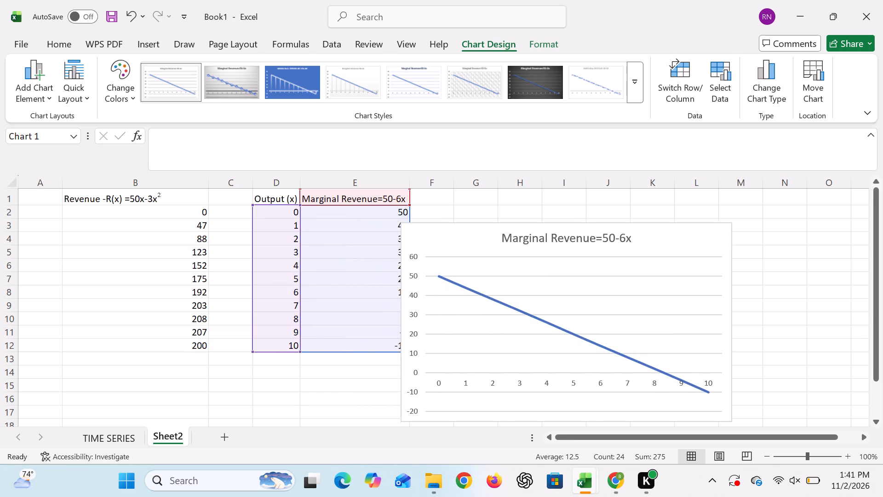
left_click_drag(713, 242, 757, 234)
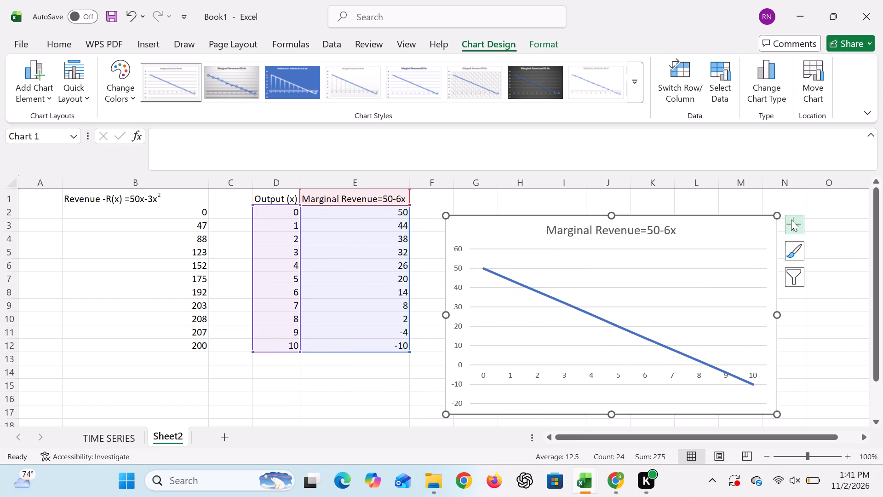
Add axis titles and data labels to the marginal revenue chart.
left_click(791, 220)
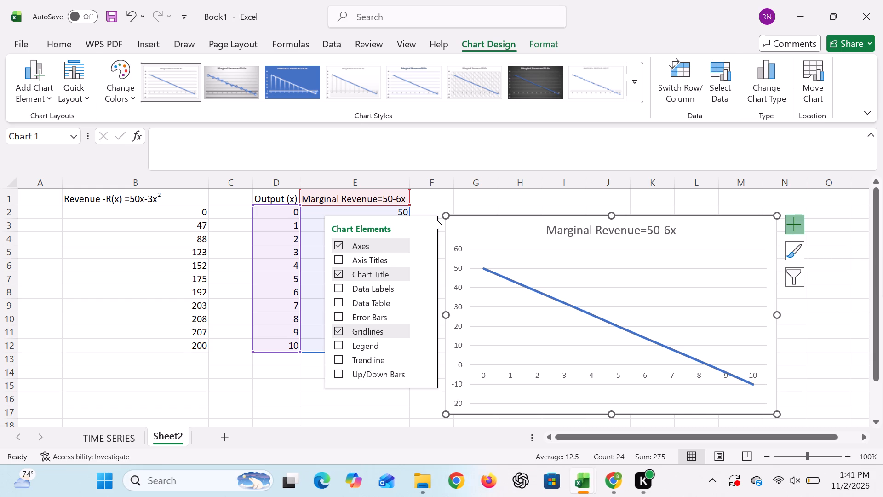
left_click(338, 256)
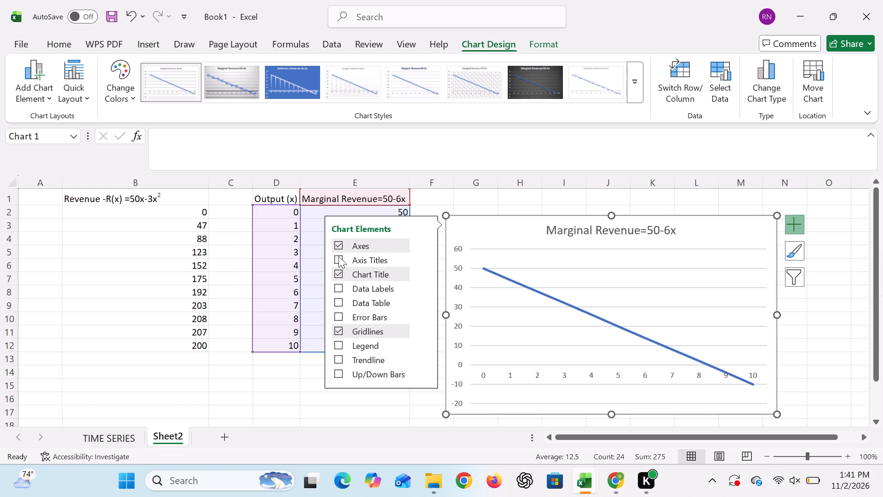
left_click(338, 289)
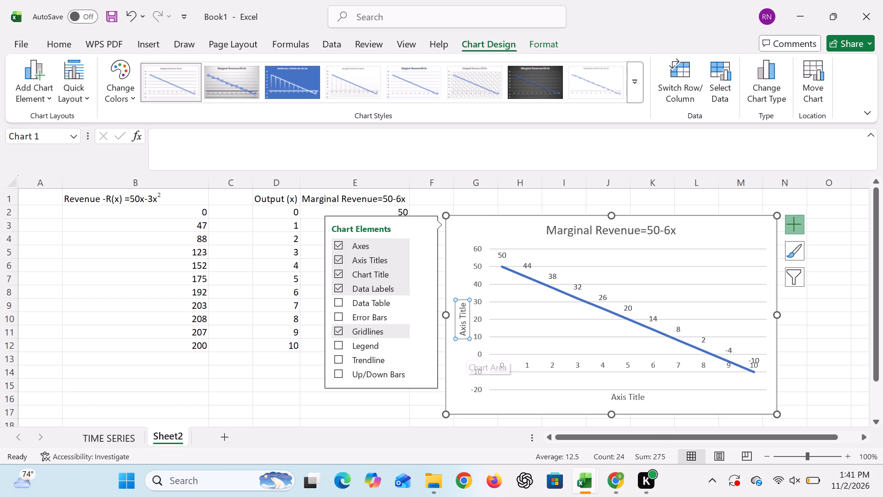
Replace the horizontal axis title text of the marginal revenue chart with "output".
left_click(621, 396)
double_click(621, 396)
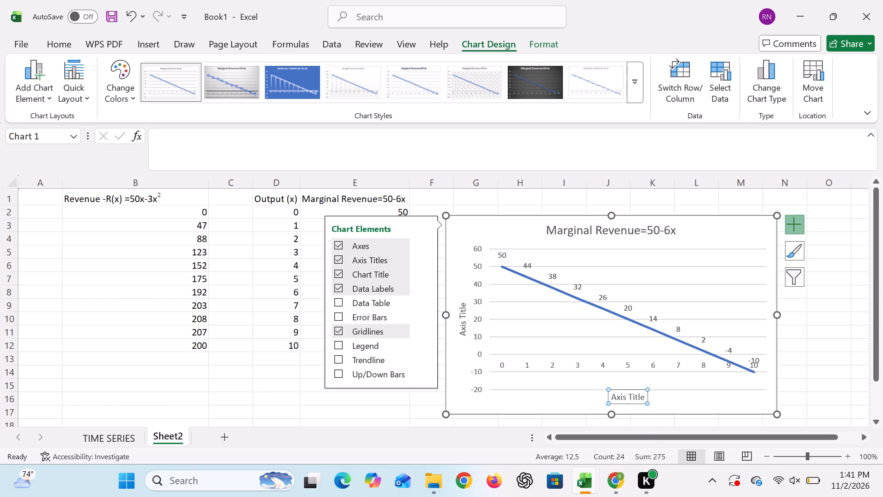
double_click(621, 396)
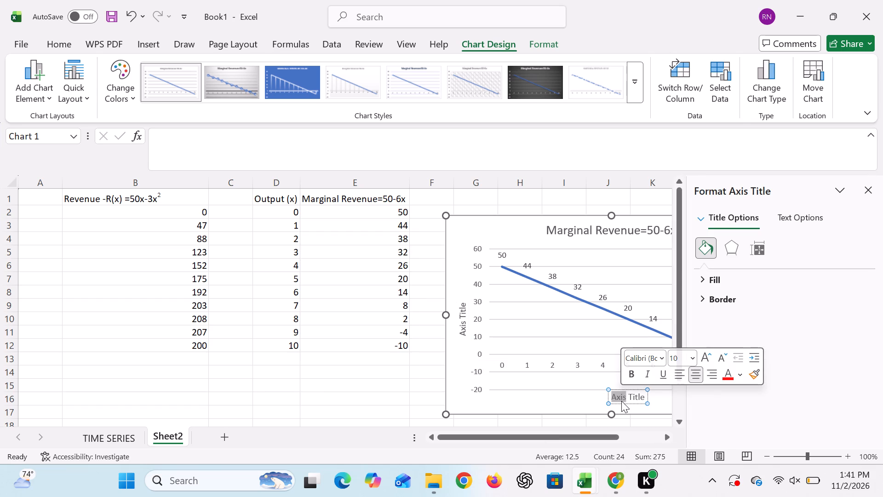
key("BackSpace")
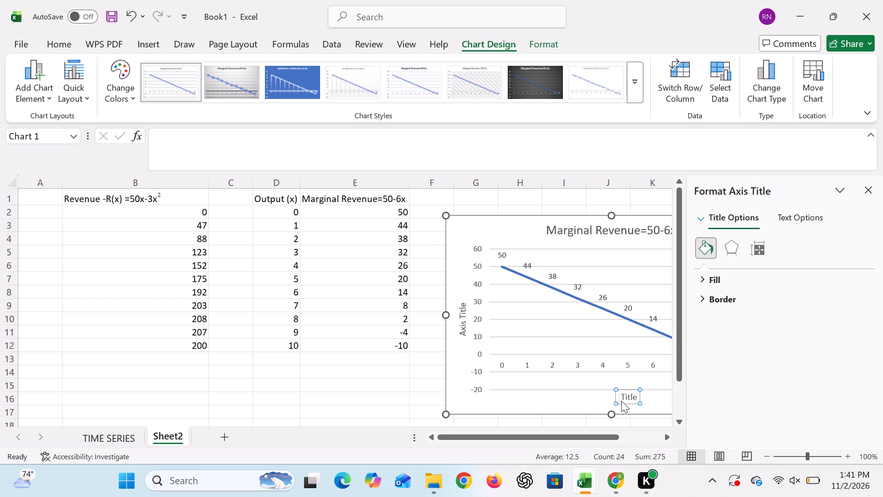
type("ou")
type("tpi")
key("BackSpace")
type("ut")
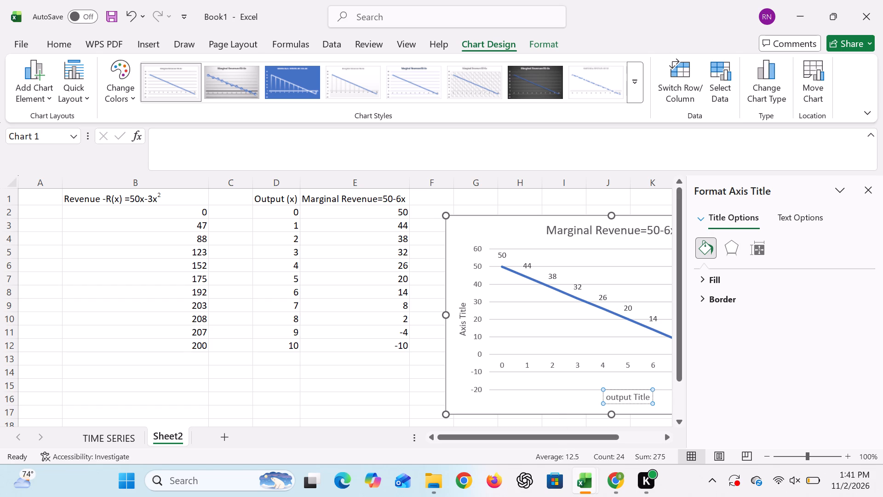
left_click(649, 397)
key("BackSpace")
key("BackSpace")
key("BackSpace")
key("BackSpace")
key("BackSpace")
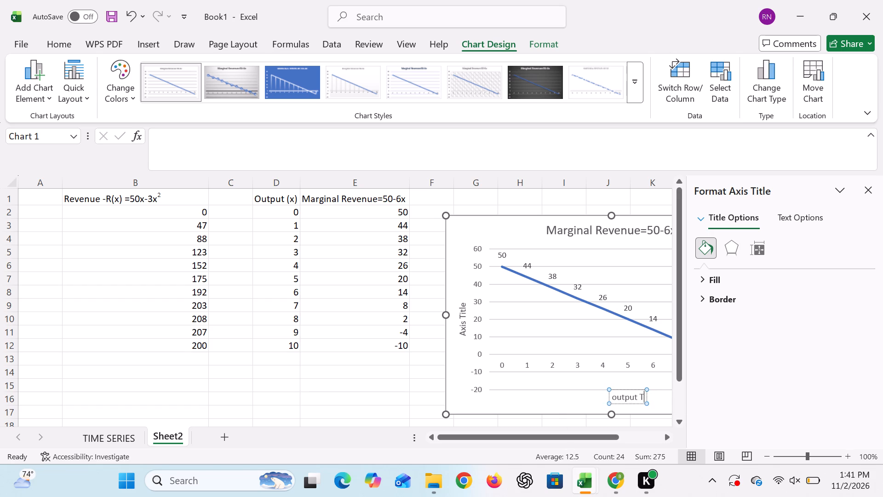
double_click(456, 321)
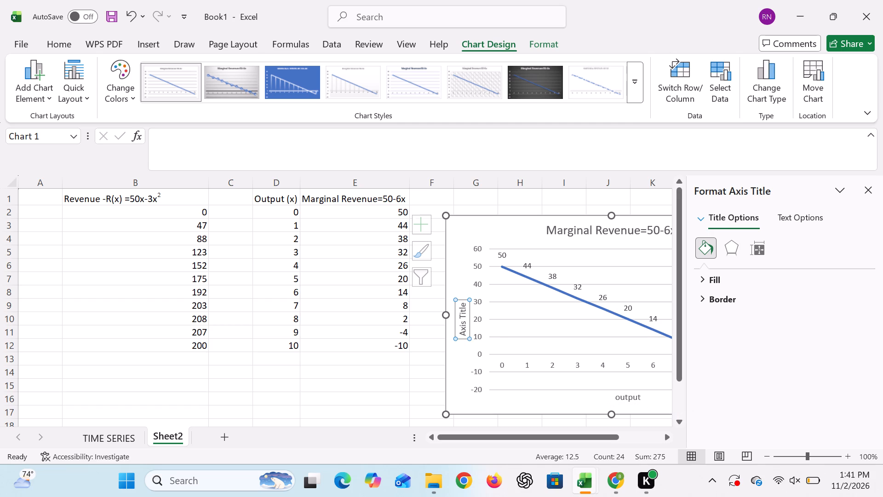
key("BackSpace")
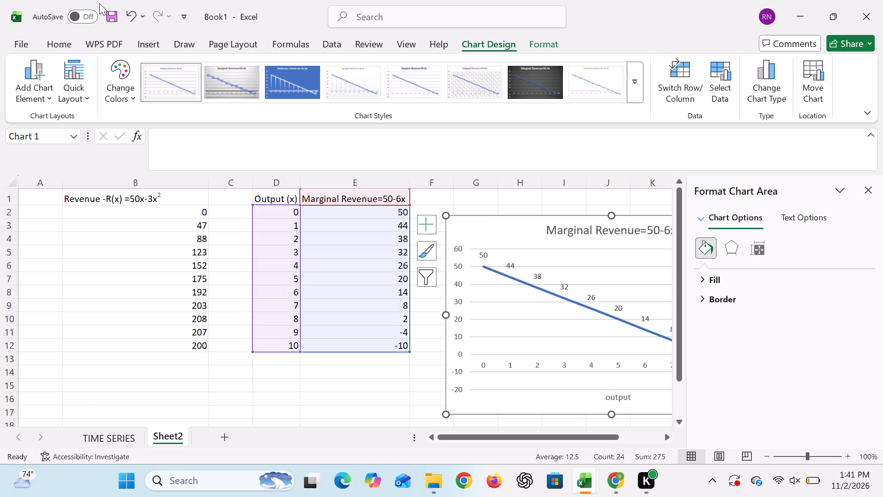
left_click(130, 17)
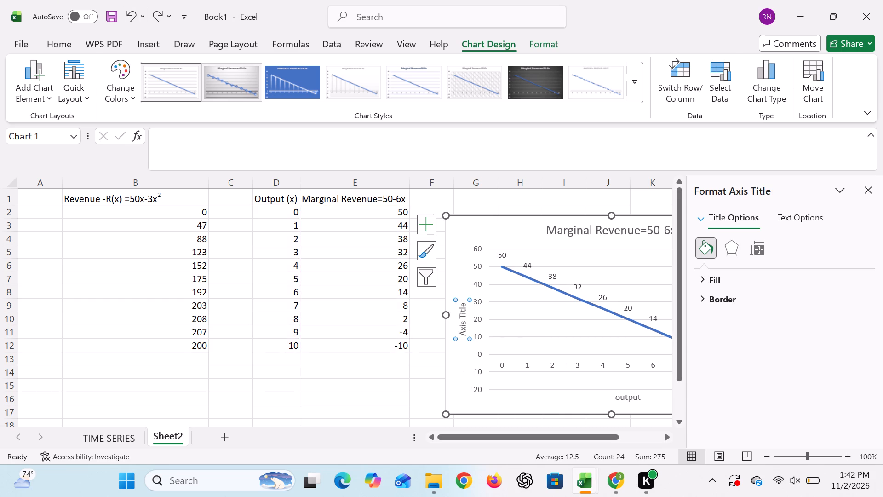
Replace the vertical axis title text of the chart with "marginal revenue" and deselect the chart.
double_click(460, 317)
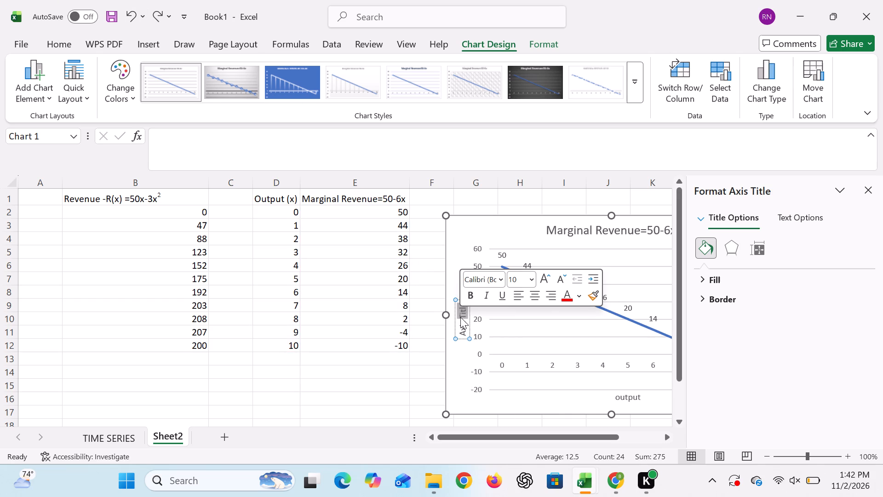
key("Delete")
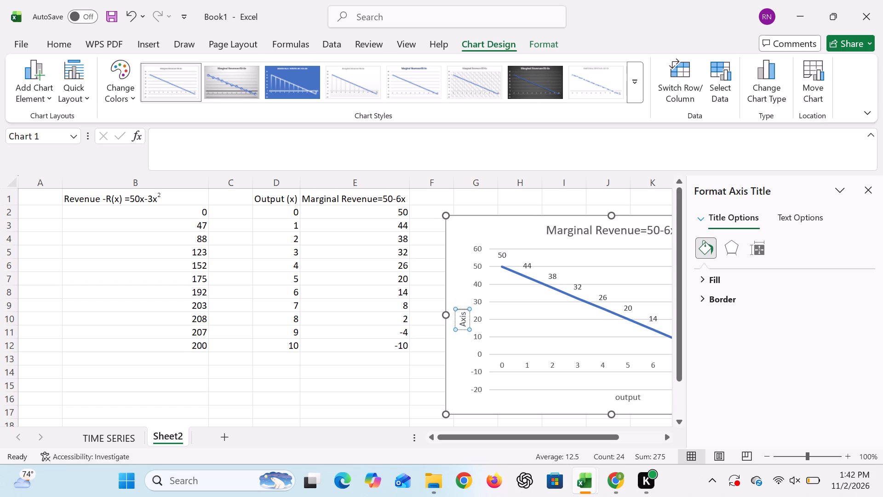
key("BackSpace")
key("BackSpace")
key("BackSpace")
key("BackSpace")
key("BackSpace")
type("marginal")
key("space")
key("r")
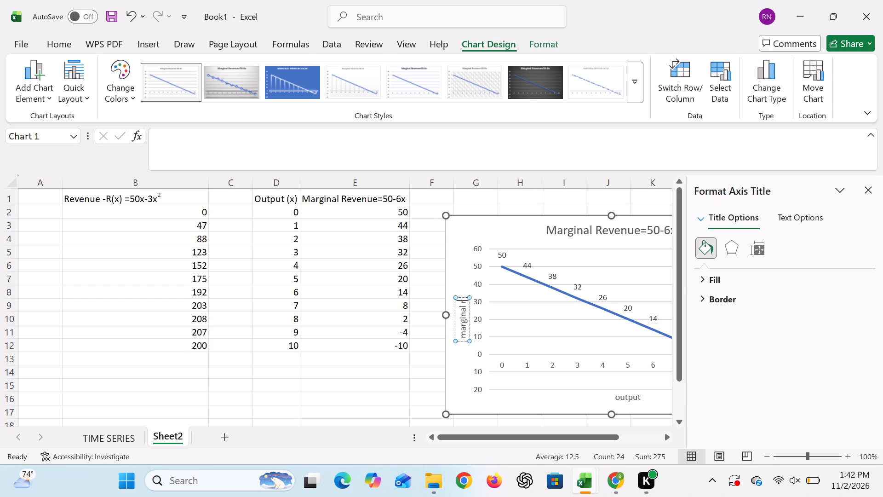
type("ev")
type("enue")
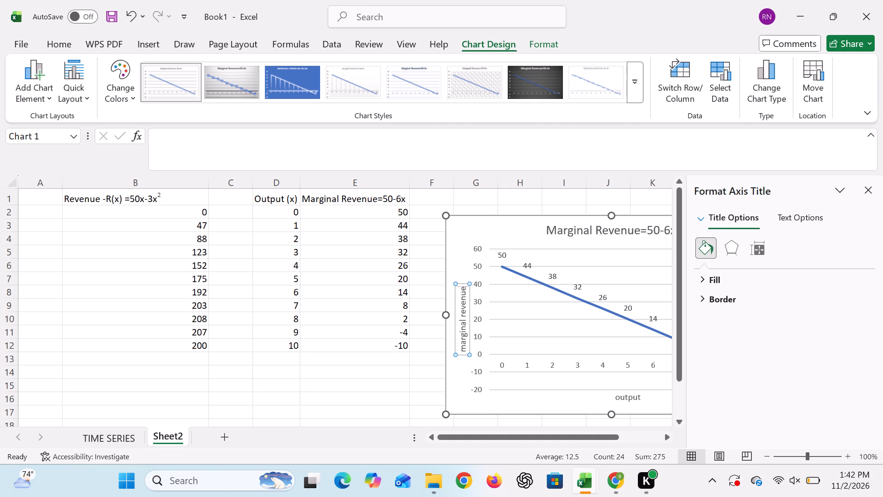
key("Return")
left_click(310, 405)
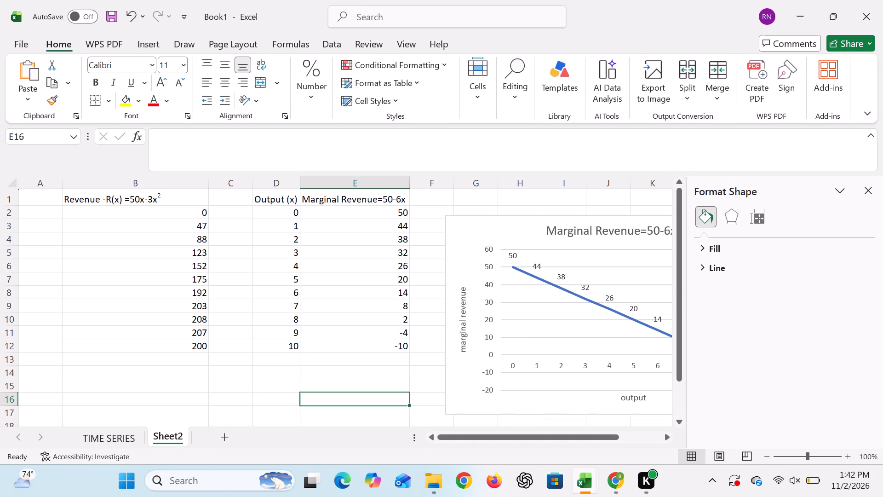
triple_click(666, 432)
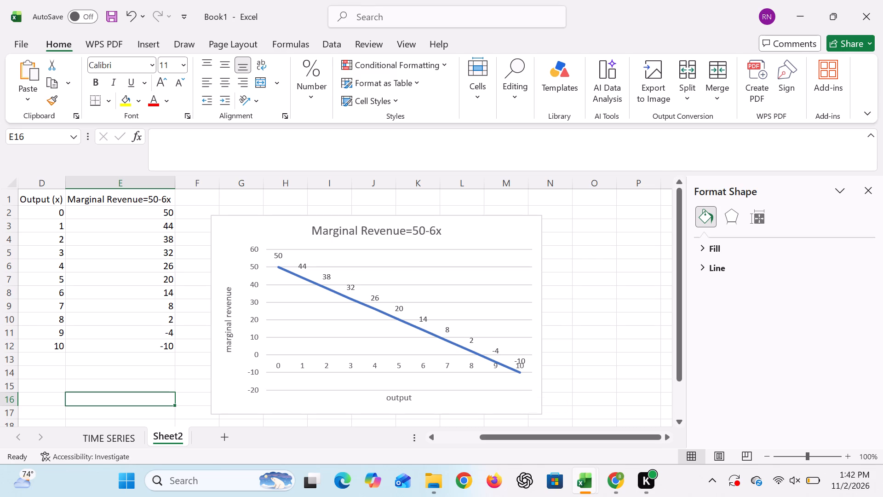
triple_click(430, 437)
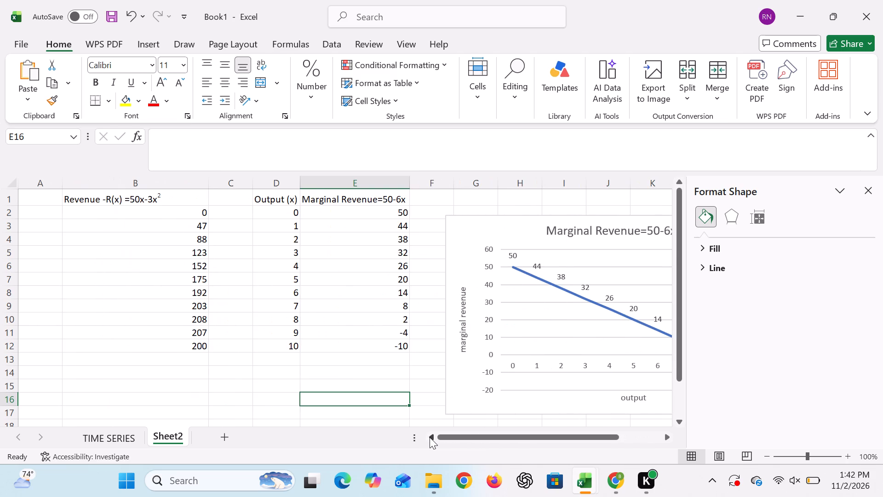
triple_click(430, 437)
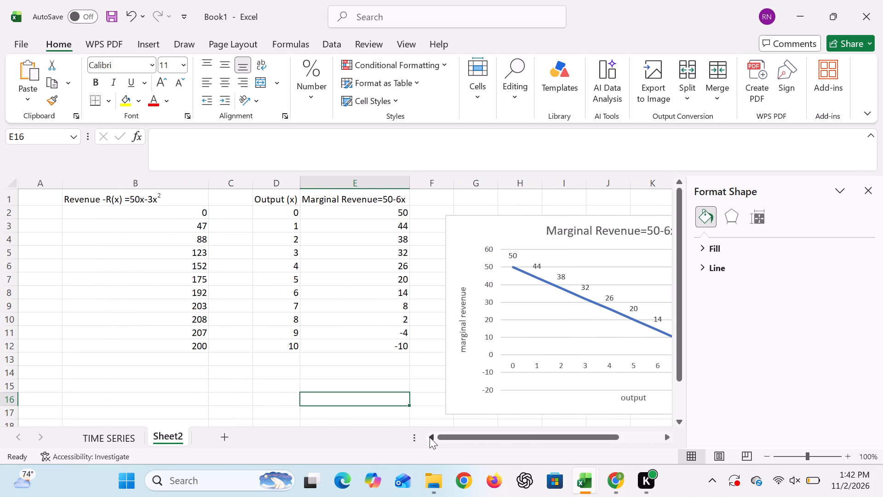
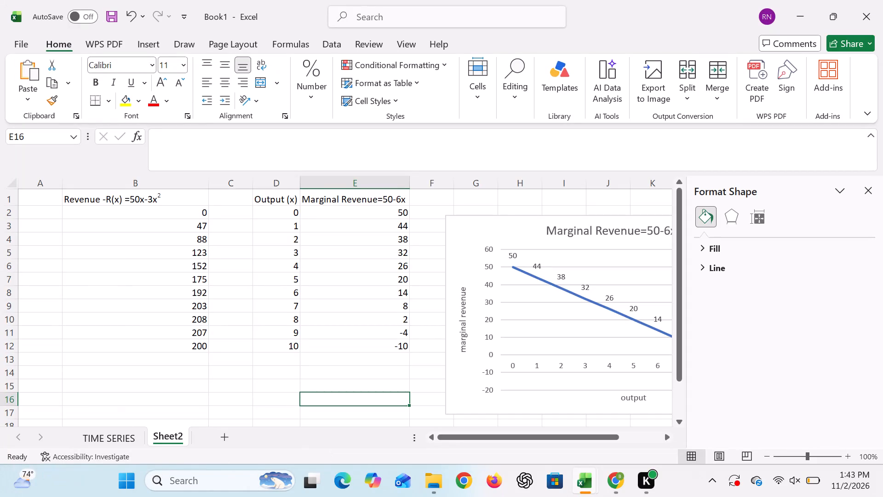
Rename the Sheet2 worksheet as "APPLICATION OF CALCULUS".
left_click(169, 439)
key("BackSpace")
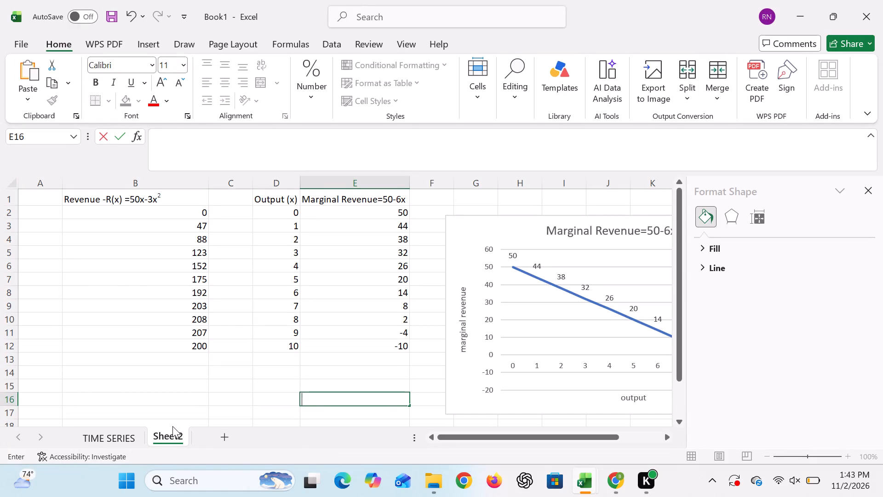
left_click(178, 423)
double_click(172, 435)
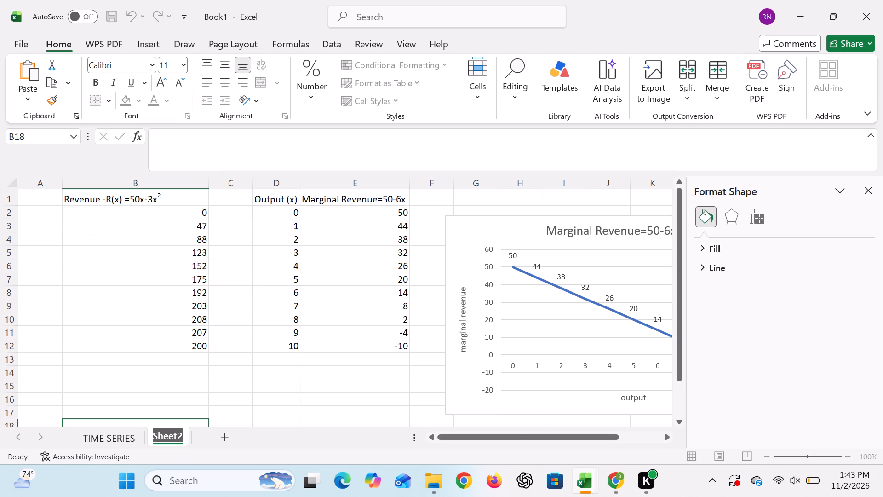
type("appl")
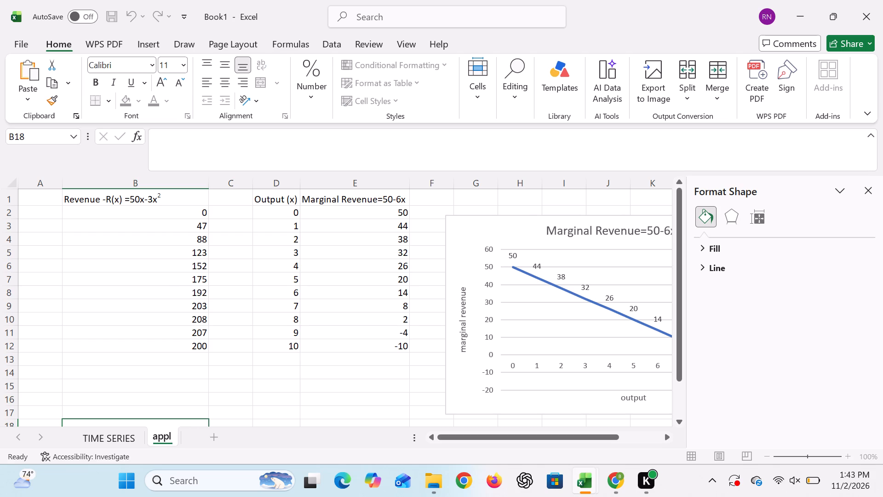
key("i")
key("BackSpace")
key("BackSpace")
key("BackSpace")
key("BackSpace")
key("BackSpace")
type("APPLICATION")
key("space")
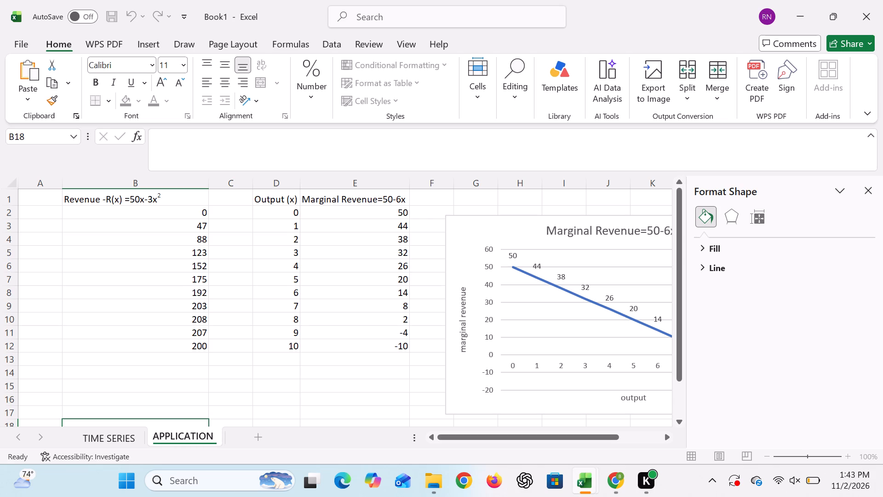
type("OF CAL")
type("CU")
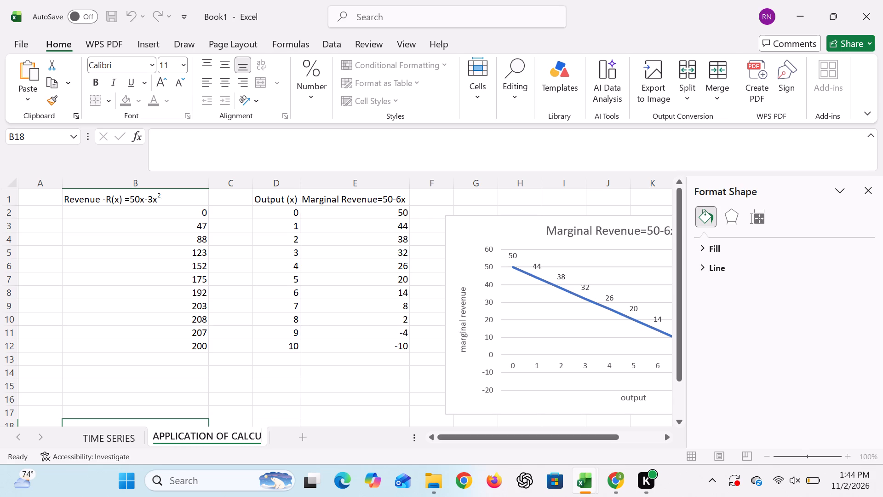
type("LUS")
key("Return")
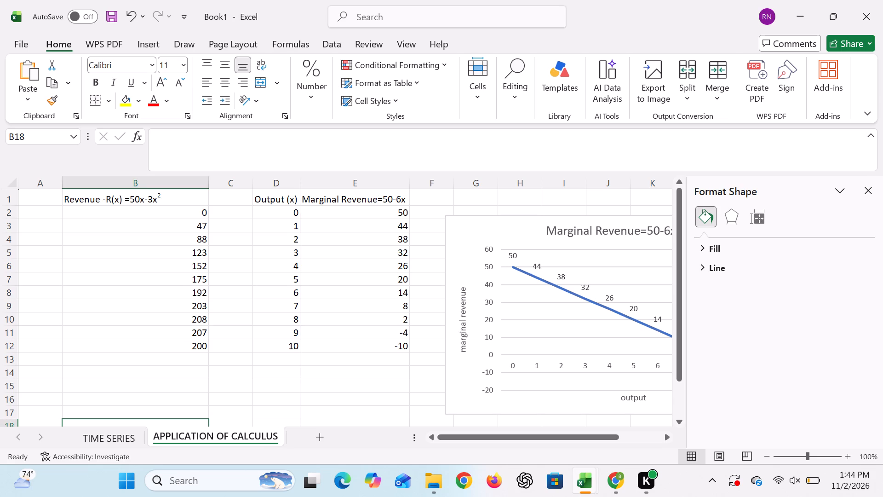
key("Return")
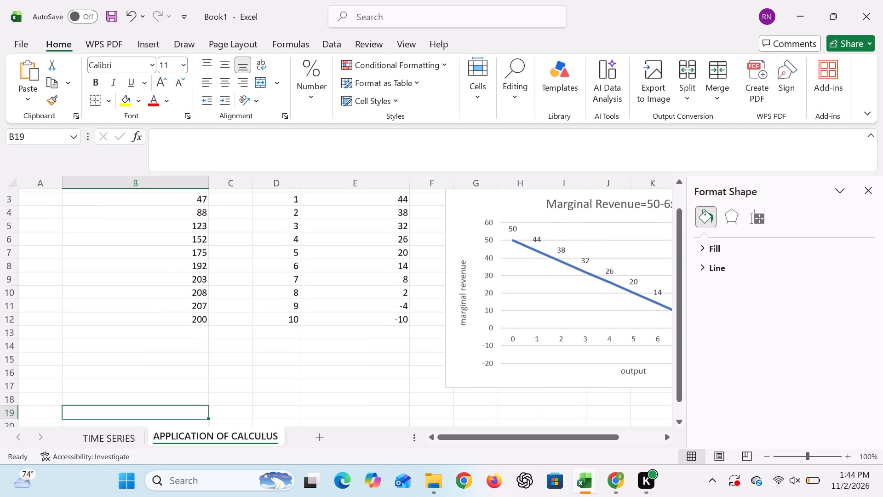
left_click(240, 390)
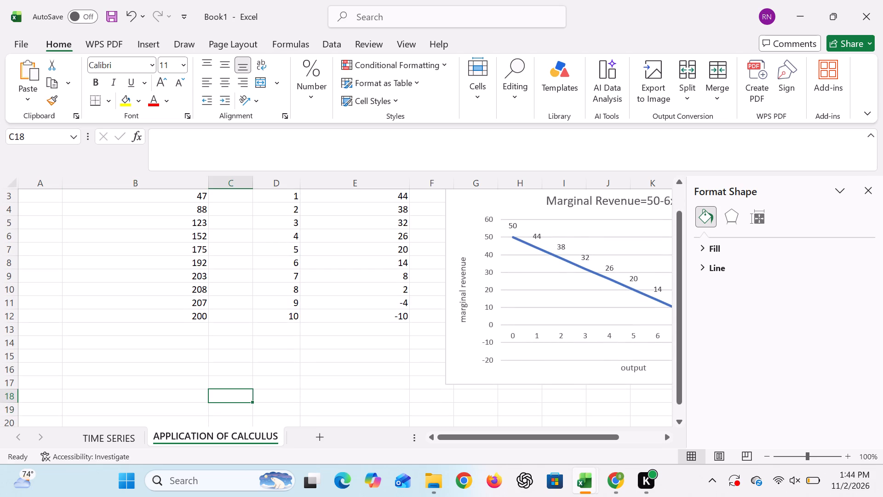
Add a new blank worksheet after the APPLICATION OF CALCULUS sheet.
left_click(327, 441)
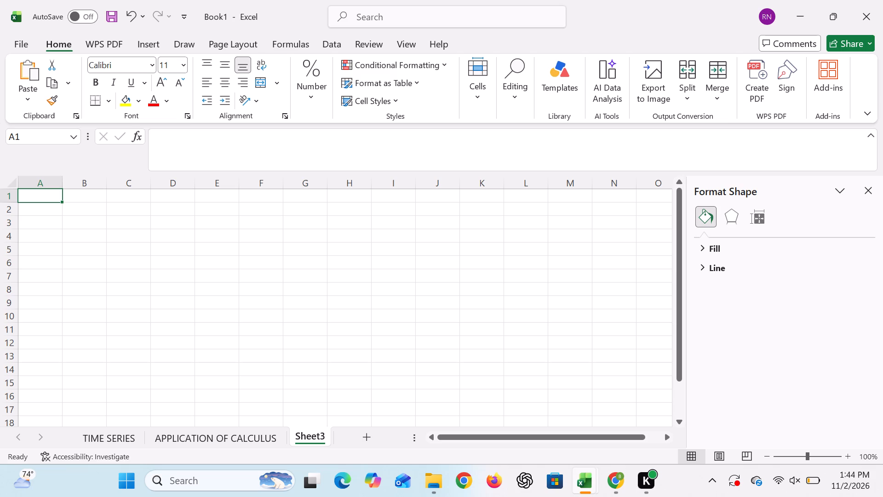
Enter the heading "Months" in A1 and list Jan, Feb, Mar, Apr, May and Jun beneath it in A2 to A7.
key("m")
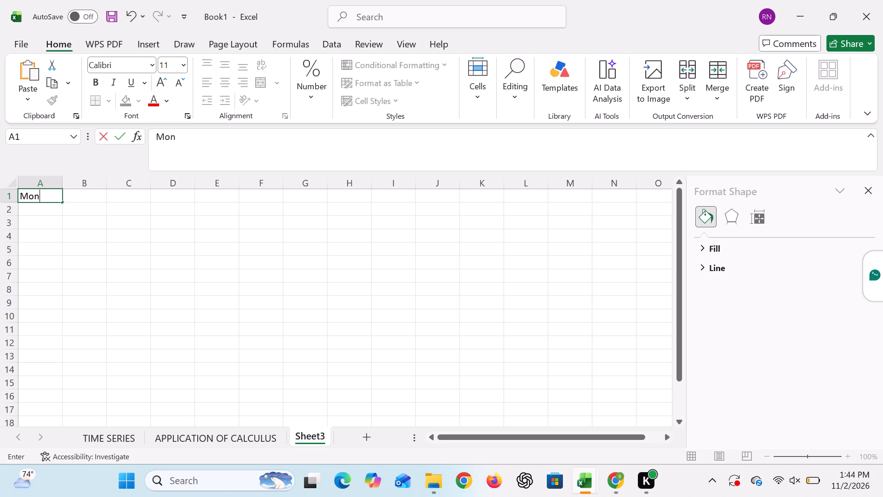
type("ths")
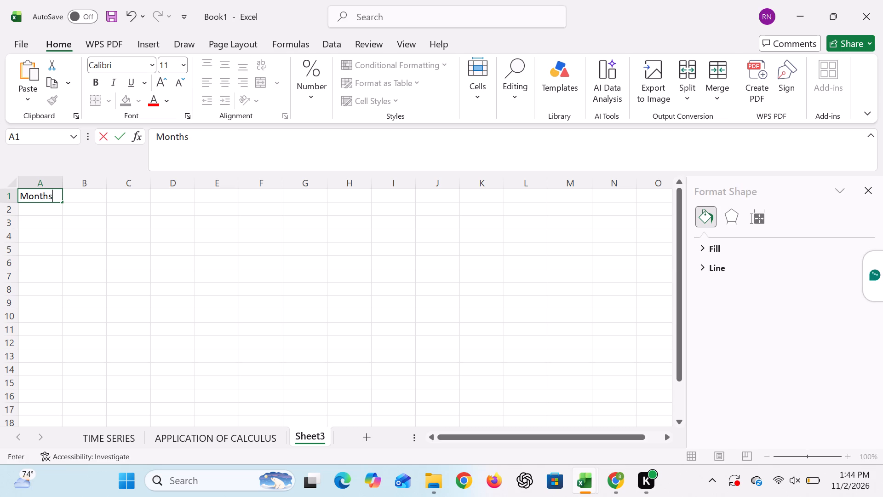
left_click(46, 205)
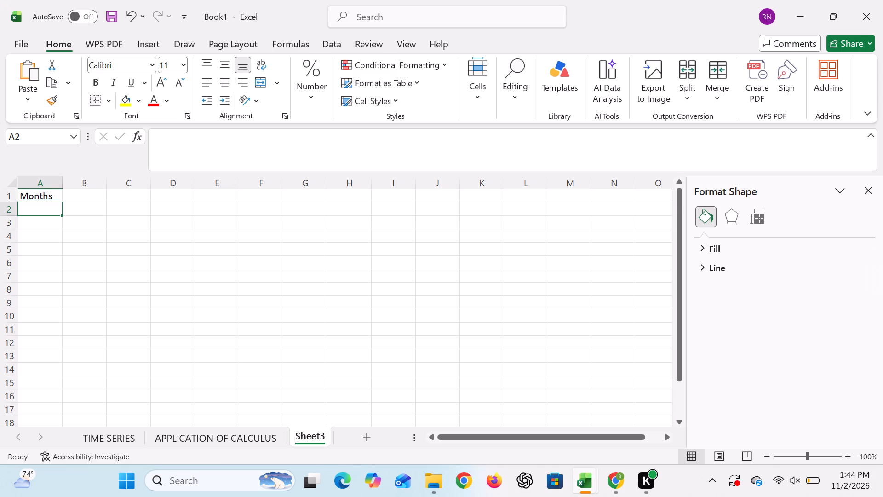
key("j")
type("an")
key("Return")
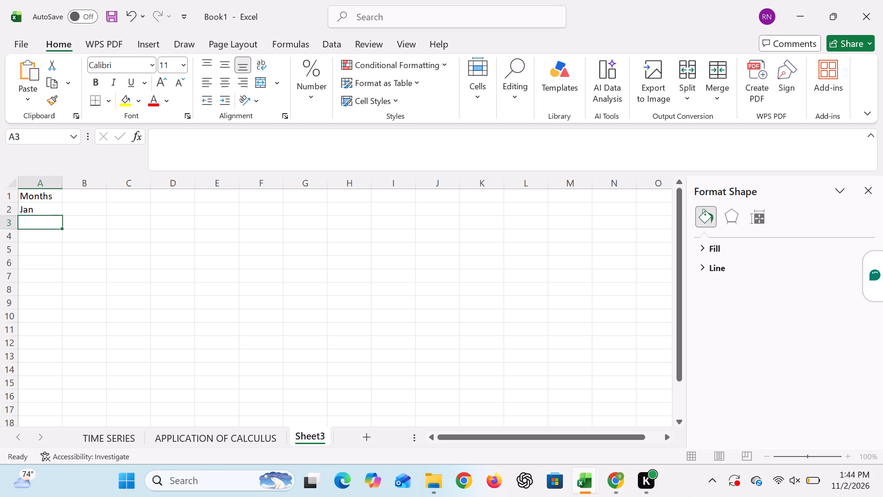
key("f")
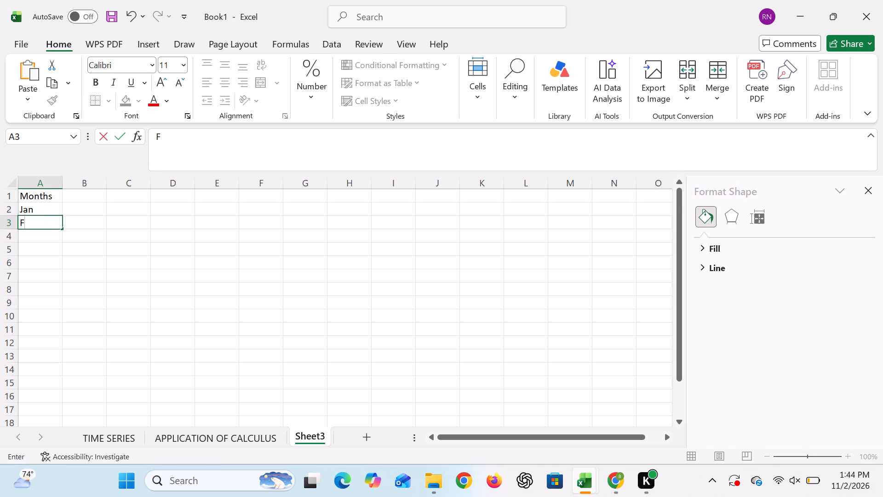
key("e")
key("b")
key("Return")
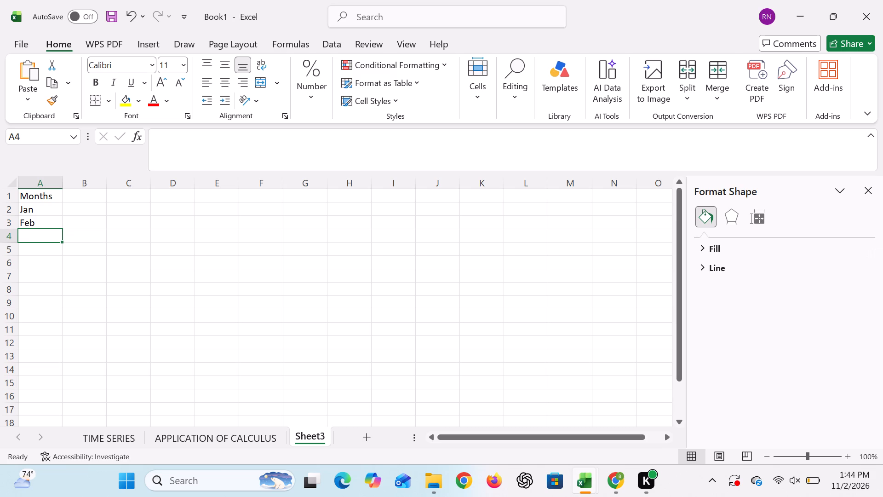
key("m")
key("Return")
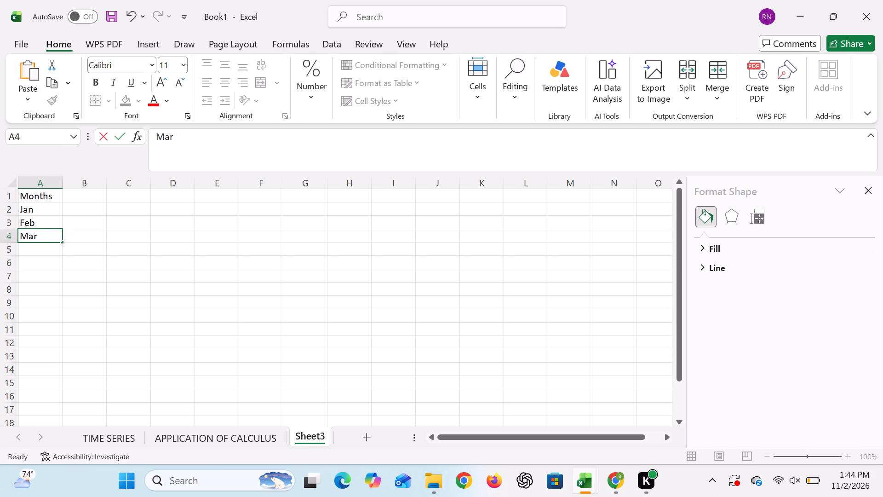
key("a")
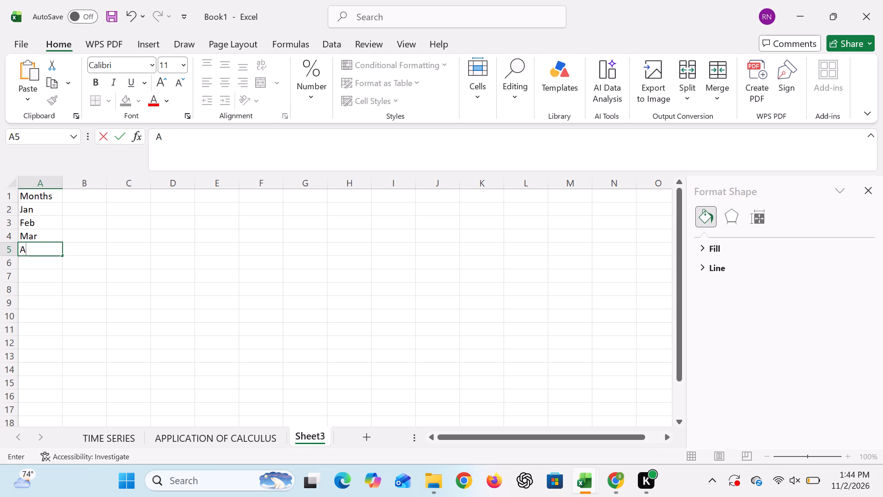
key("p")
key("r")
key("Return")
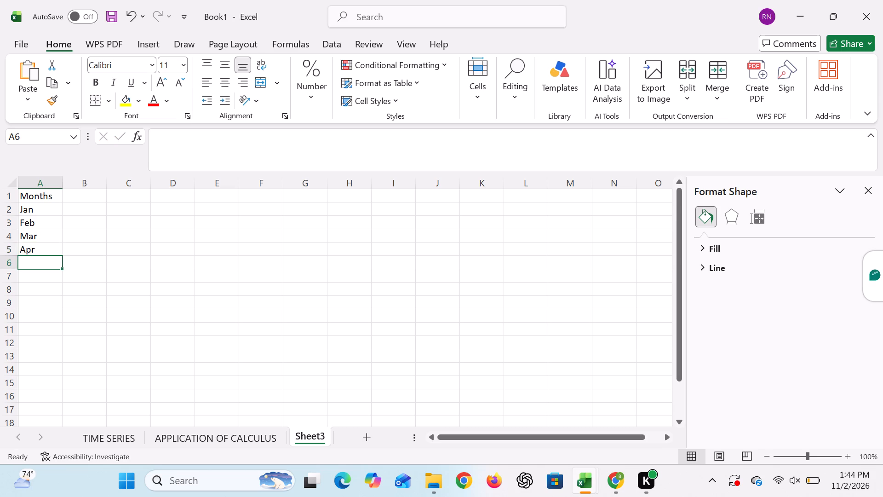
key("m")
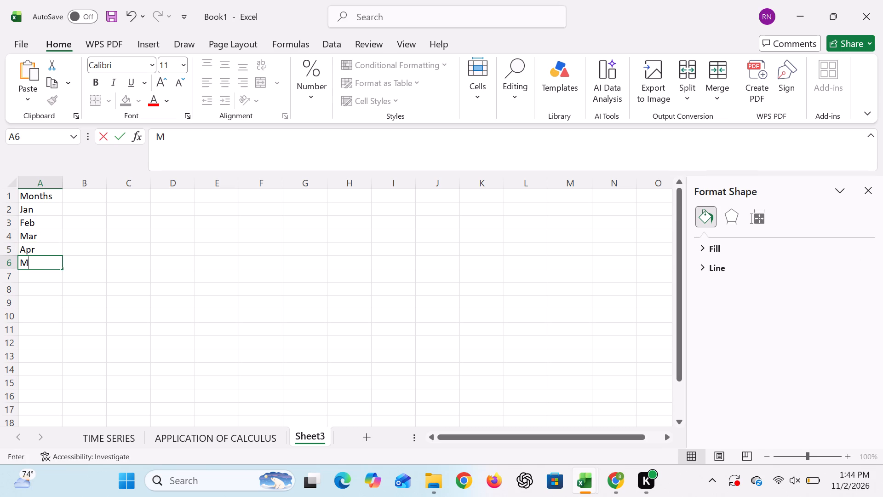
type("ay")
key("Return")
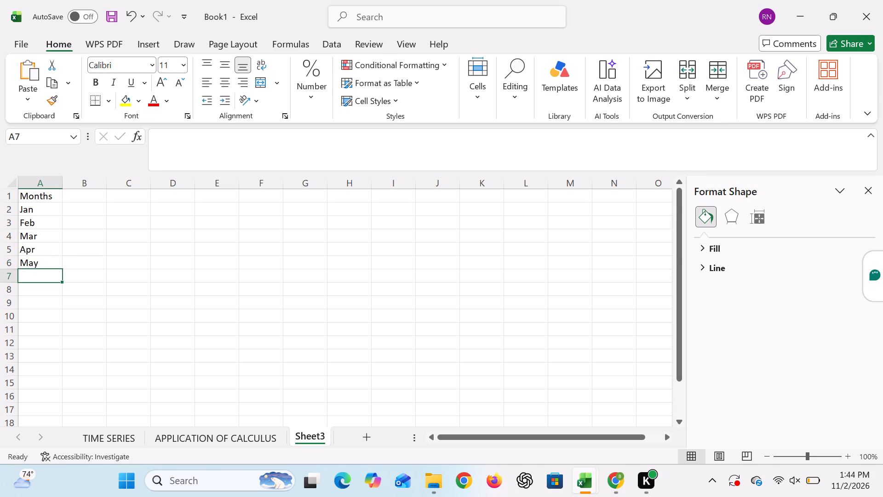
key("j")
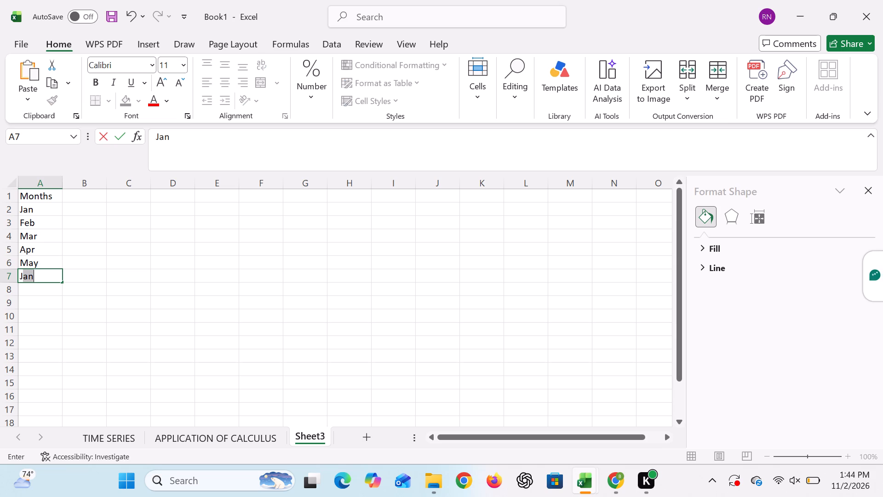
type("un")
Enter the heading "Advertising Cost (Ksh000)" in cell B1, beside the Months heading.
left_click(93, 196)
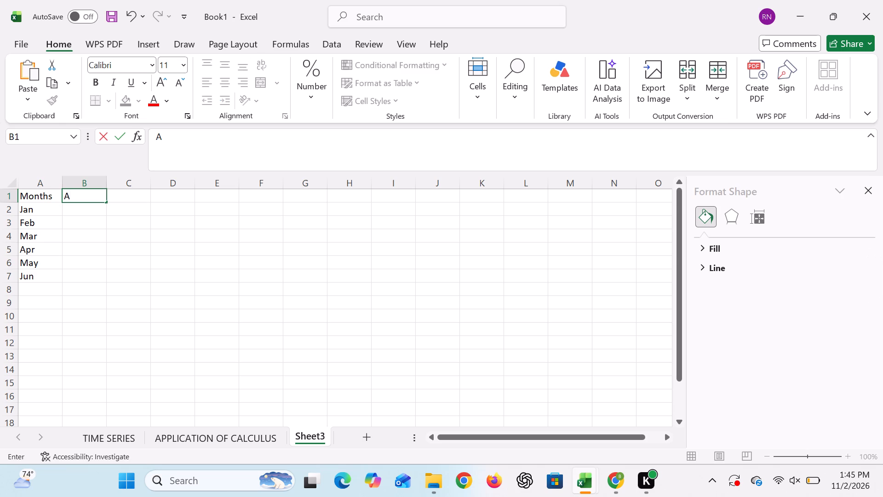
type("dvert")
key("i")
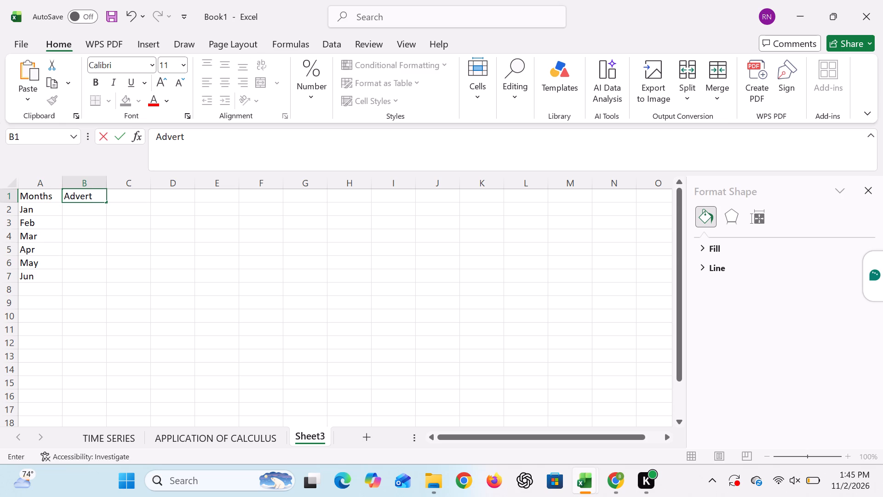
type("sing")
key("space")
key("c")
type("ost")
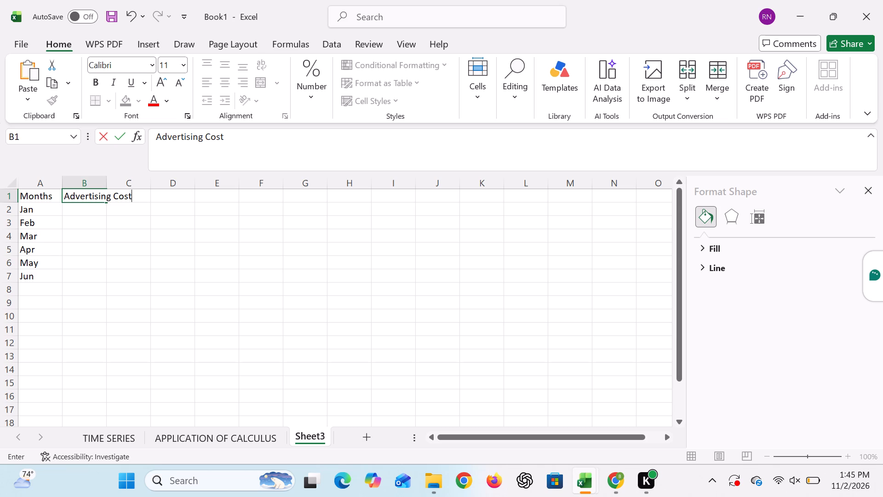
key("space")
key("shift+parenleft")
type("sh")
type("000")
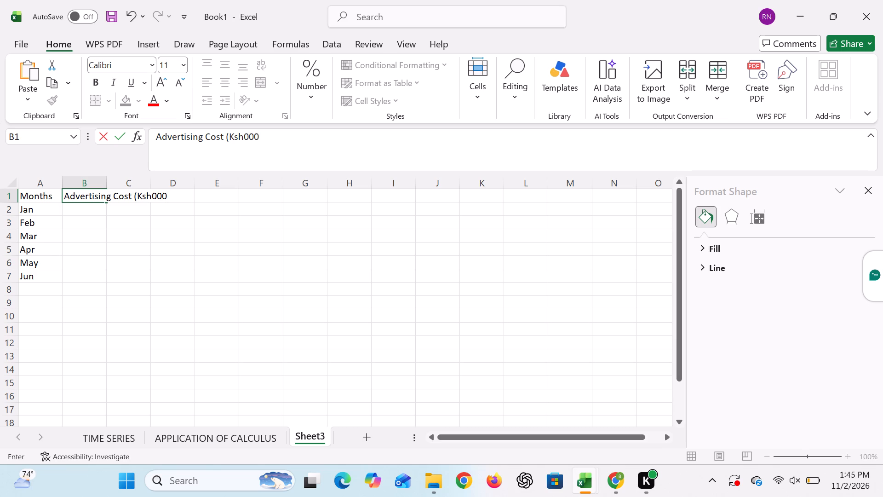
key("minus")
key("BackSpace")
key("9")
key("BackSpace")
key("shift+parenleft")
key("BackSpace")
key("shift+parenleft")
key("shift+BackSpace")
key("shift+parenright")
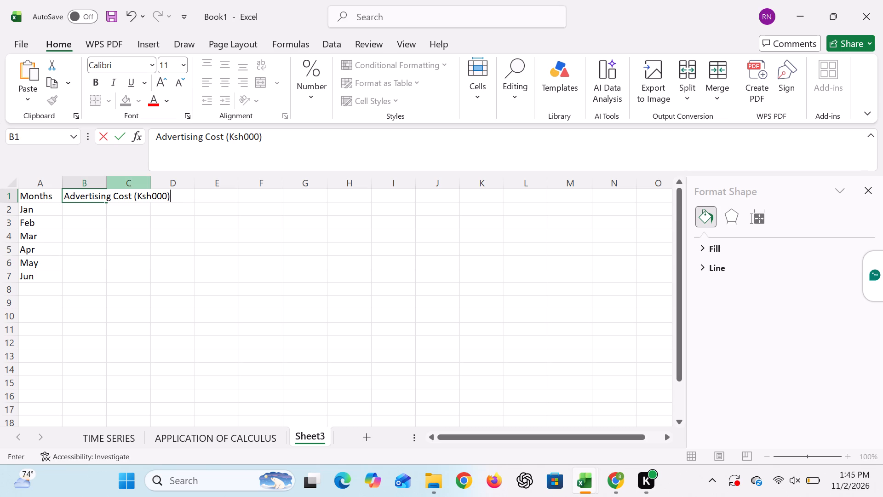
left_click(105, 257)
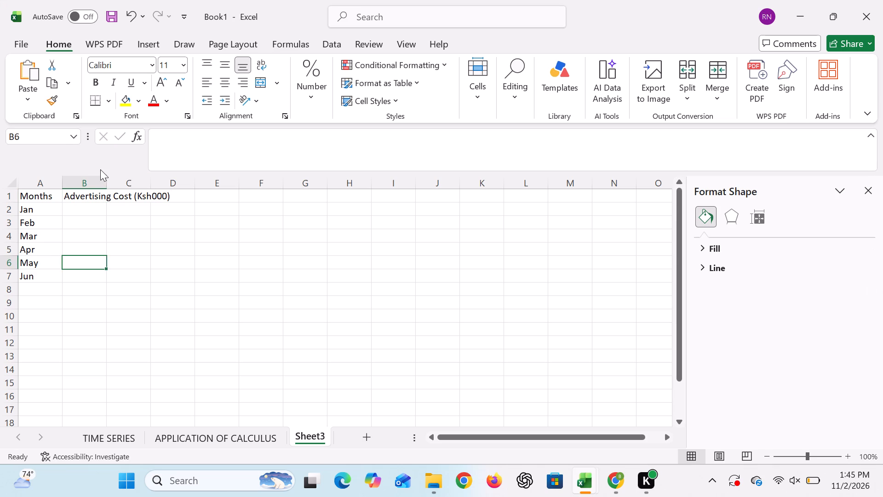
Auto-fit the width of column B to its Advertising Cost heading.
left_click(111, 187)
double_click(111, 187)
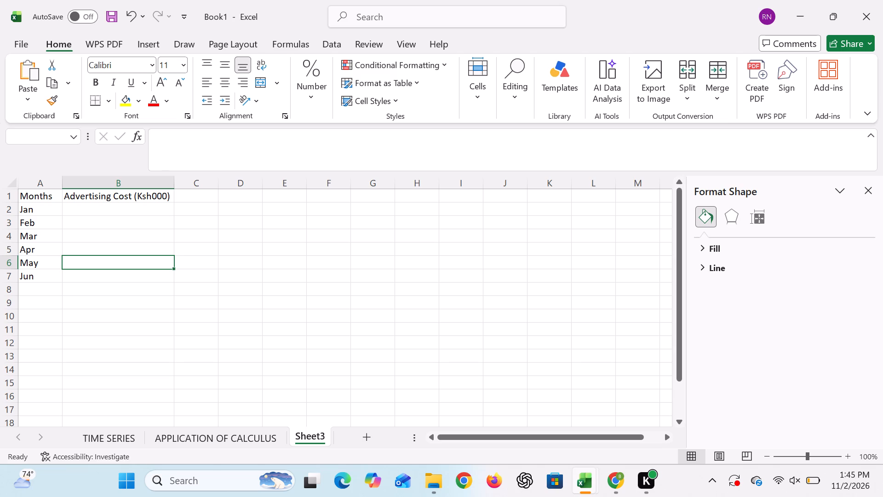
Enter the heading "Sales Revenue (ksh000)" in cell C1.
left_click(204, 202)
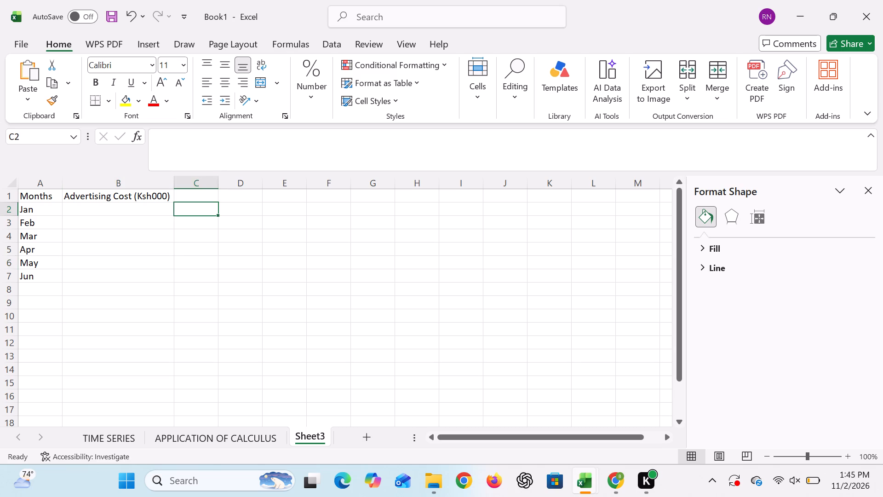
left_click(202, 197)
key("s")
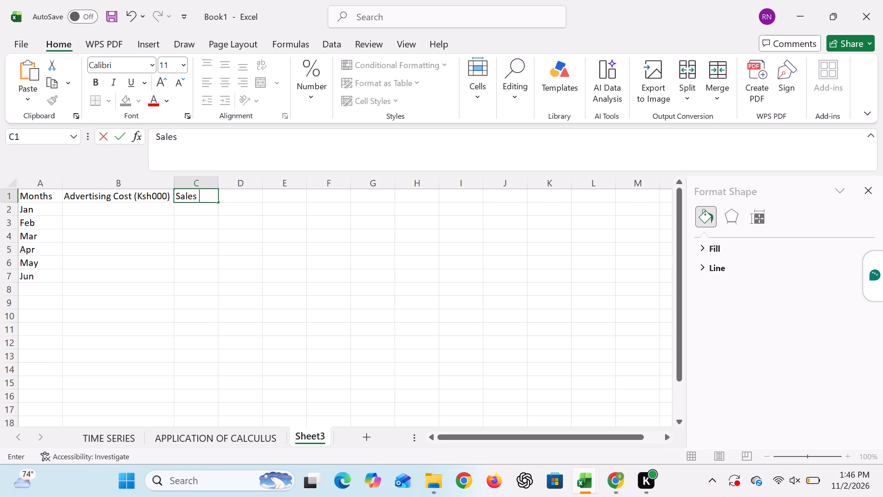
key("r")
key("e")
type("venue")
key("space")
key("9")
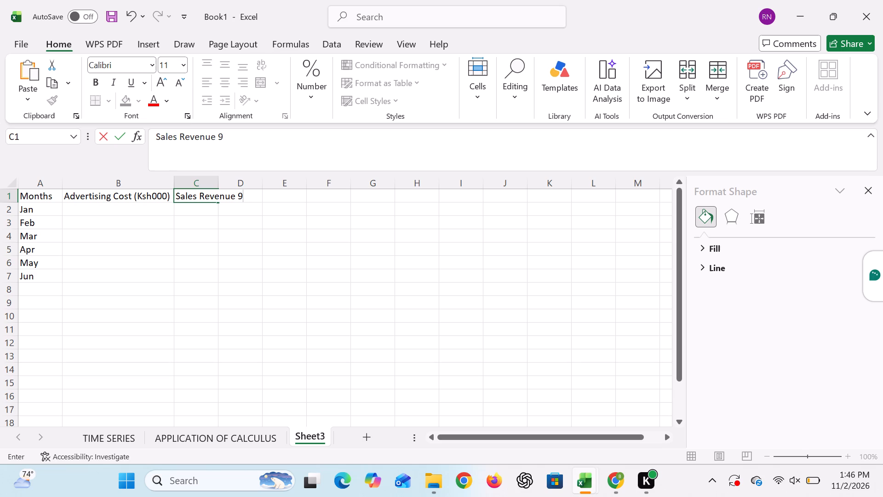
key("shift+asterisk")
key("shift+BackSpace")
key("shift+parenleft")
type("SH")
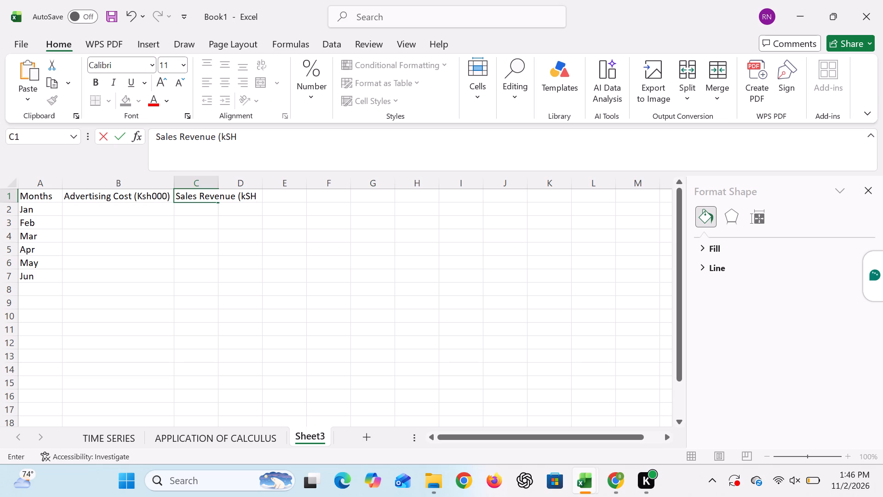
key("BackSpace")
key("BackSpace")
type("sh")
type("000")
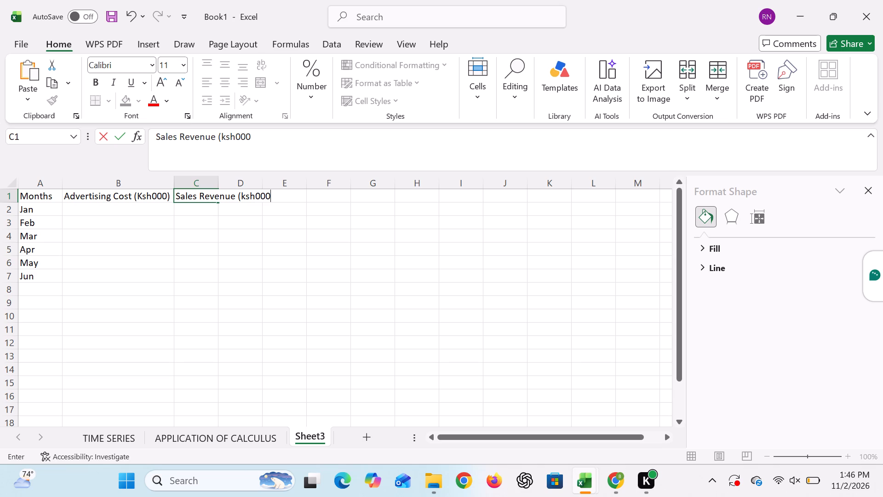
key("0")
key("shift+parenright")
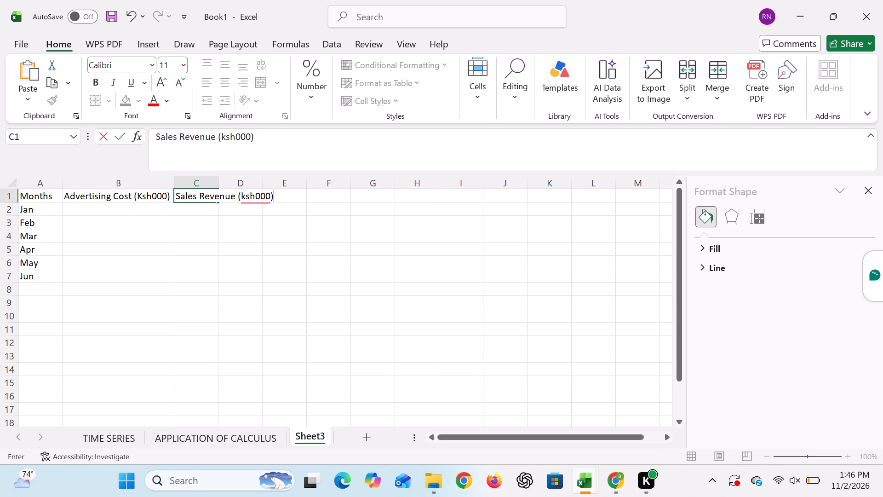
left_click(279, 265)
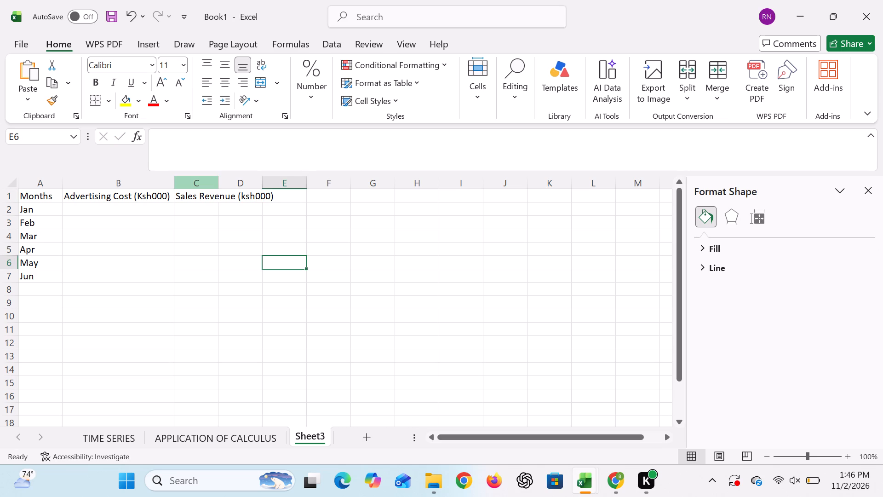
Auto-fit the width of column C to its Sales Revenue heading.
double_click(216, 187)
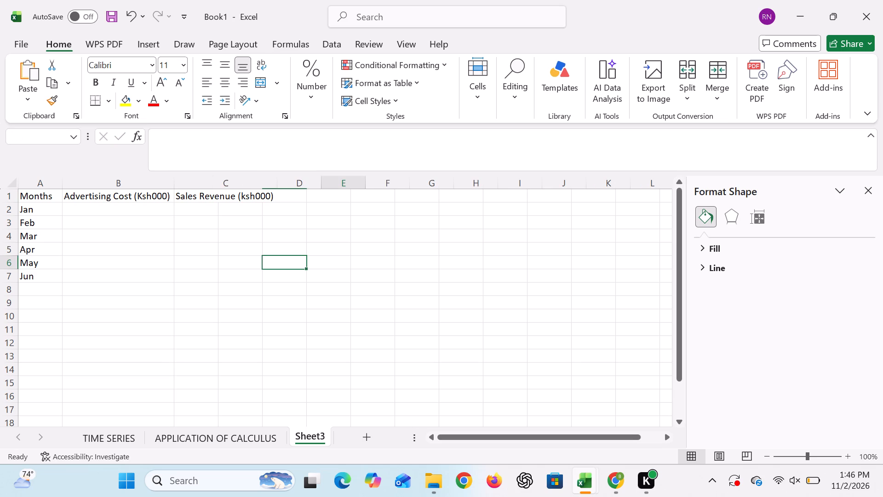
Enter the advertising costs for January to June in cells B2 to B7: 10, 12, 14, 16, 18 and 20.
left_click(89, 208)
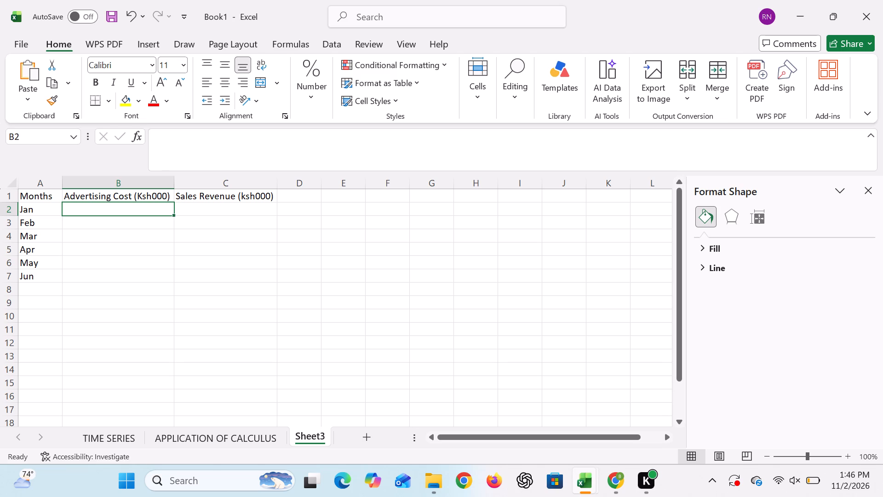
type("10")
key("Return")
type("12")
key("Return")
type("14")
key("Return")
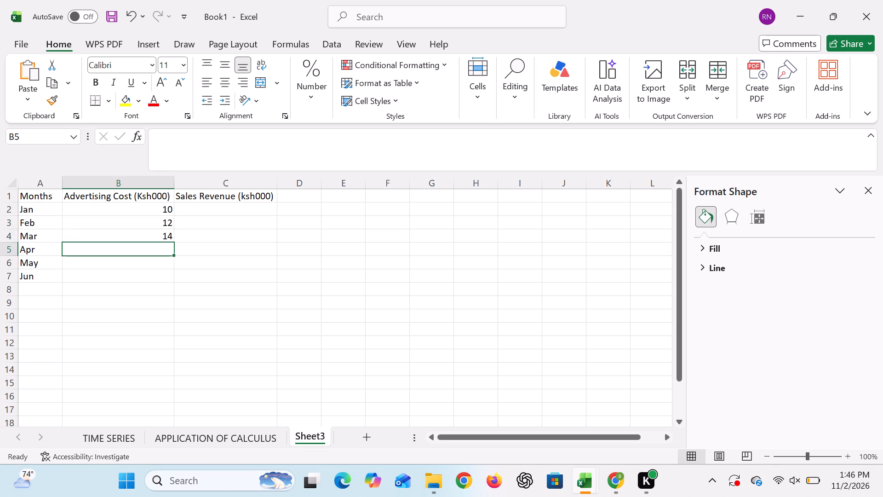
type("16")
key("Return")
type("18")
key("Return")
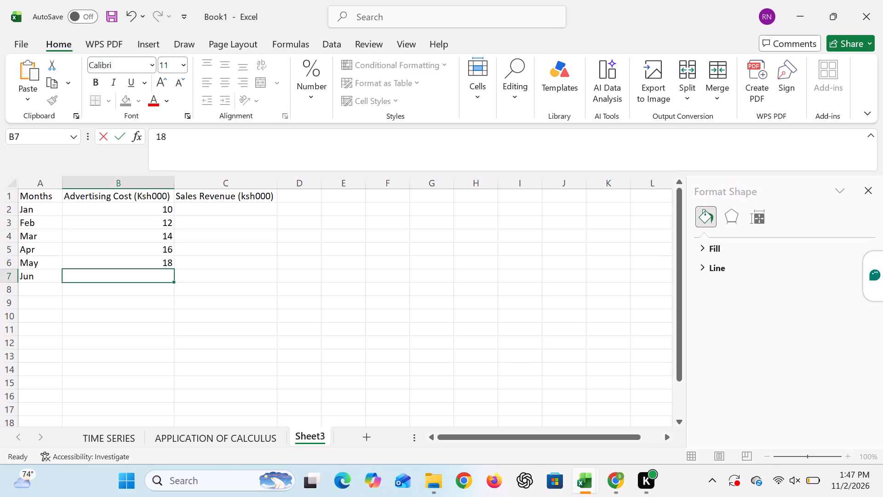
type("20")
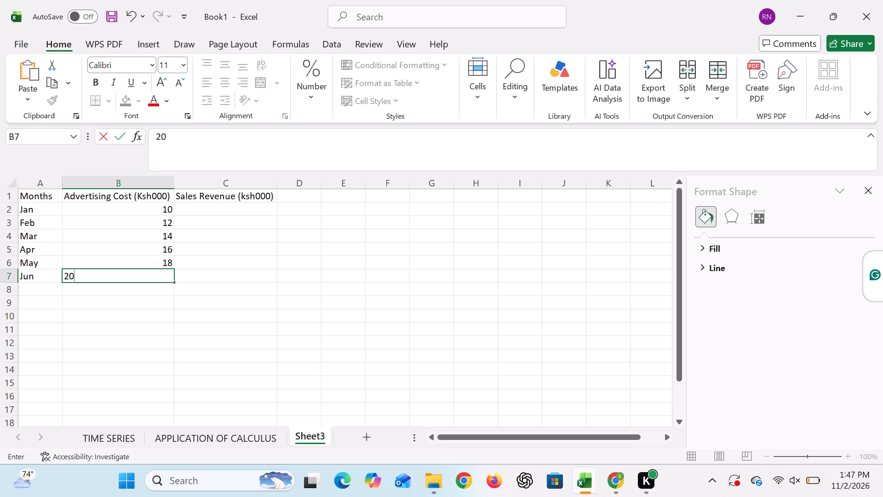
Enter 50 as January's sales revenue in cell C2.
left_click(241, 210)
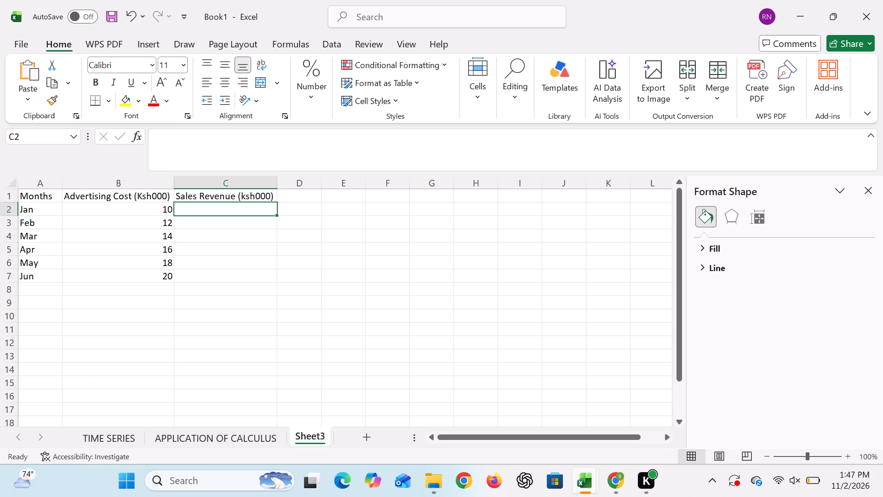
key("5")
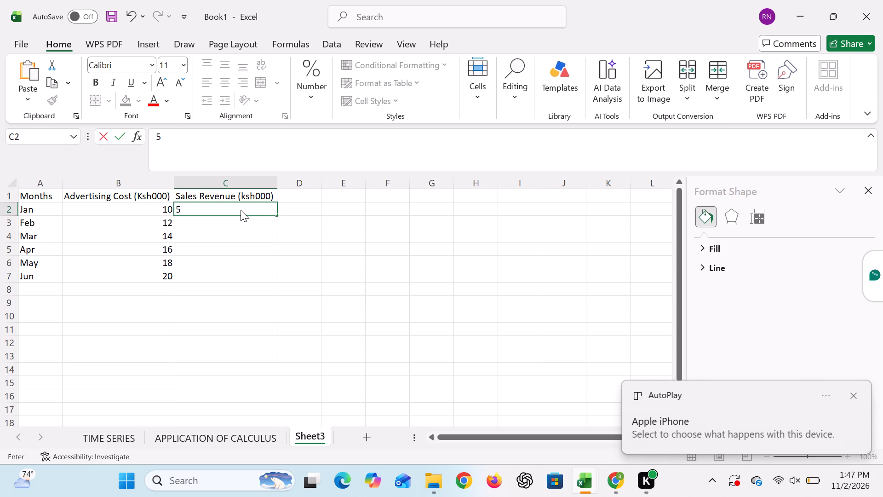
key("5")
key("BackSpace")
key("0")
Set the AutoPlay choice for the connected Apple iPhone to take no action.
left_click(819, 433)
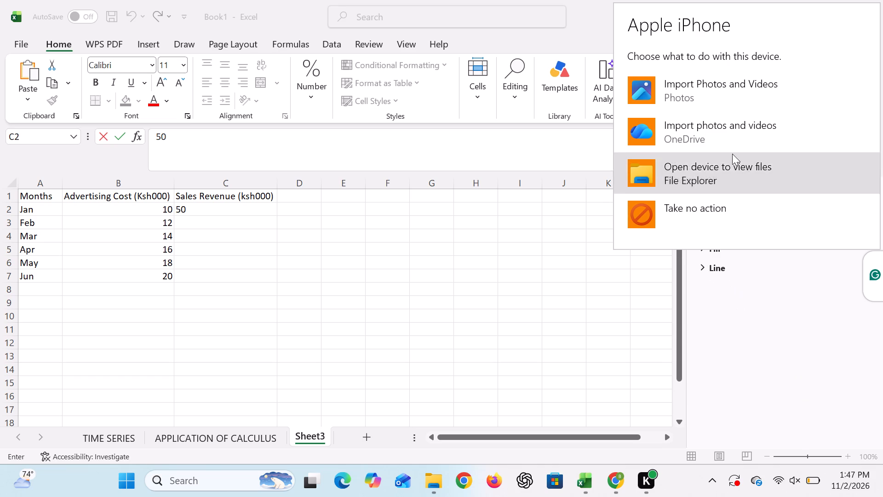
left_click(715, 54)
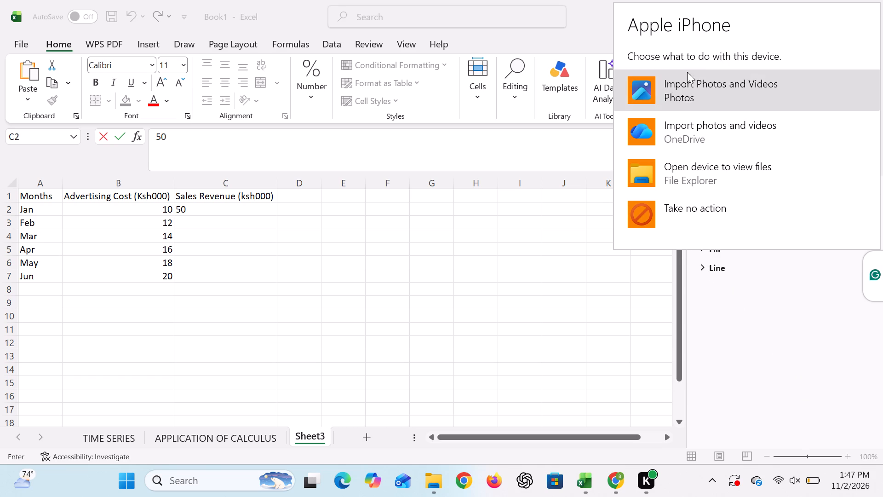
left_click(719, 219)
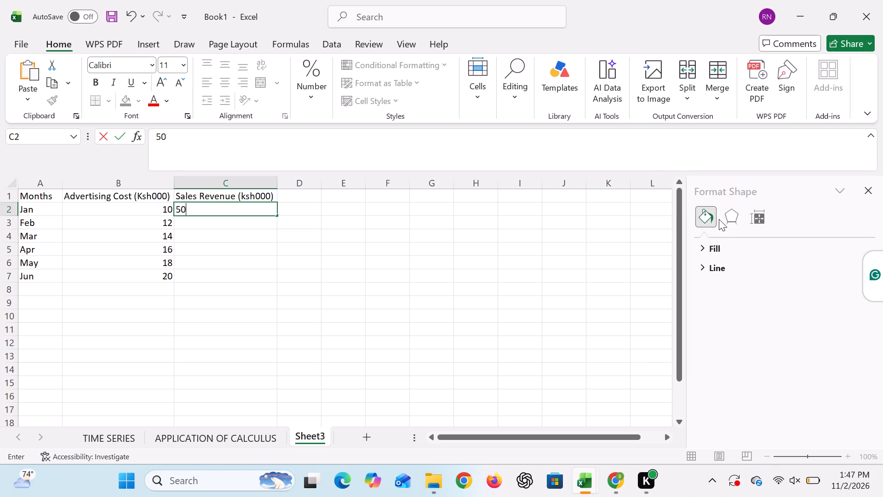
Enter the sales revenues for February to June in cells C3 to C7: 58, 65, 75, 82 and 95.
key("Return")
type("58")
key("Return")
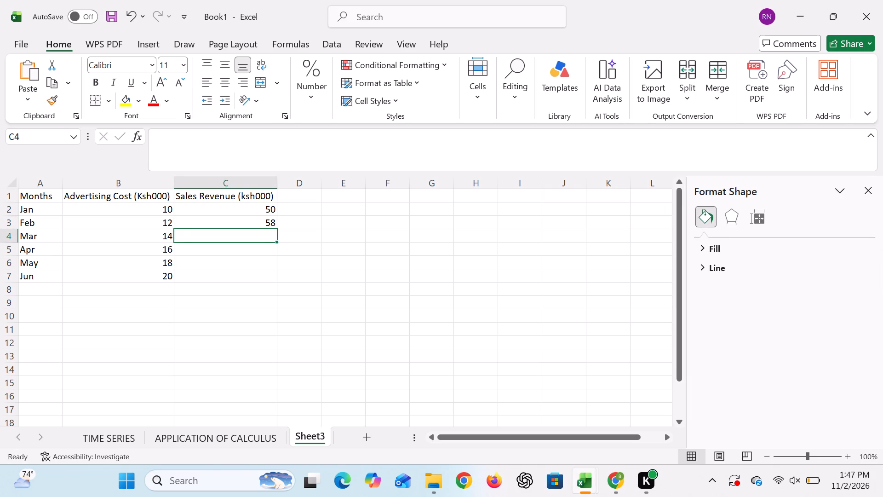
type("65")
key("Return")
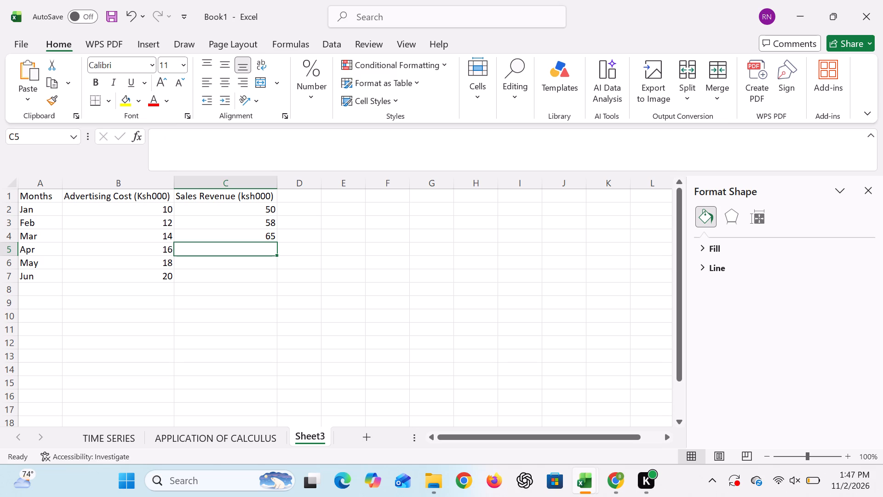
type("75")
key("Return")
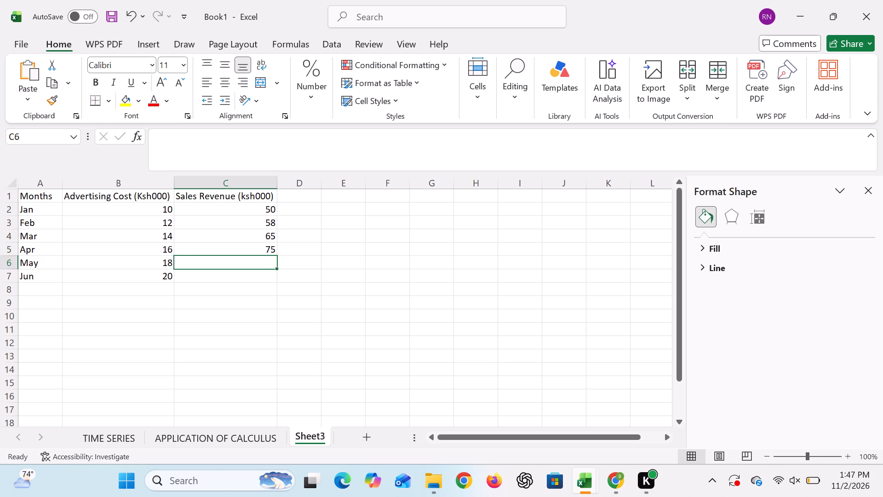
key("8")
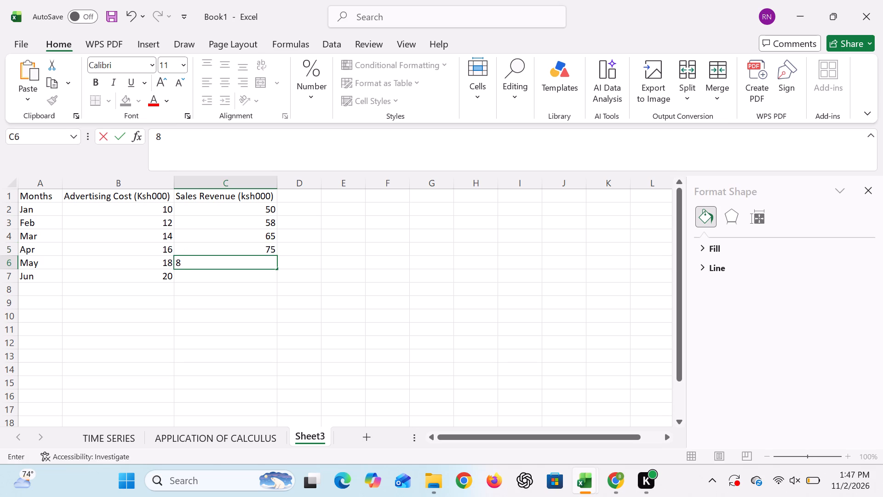
key("2")
key("Return")
key("9")
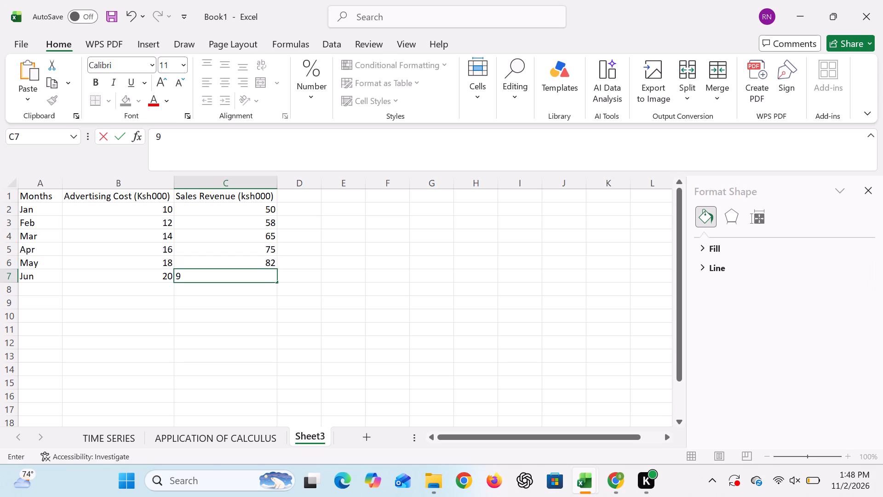
key("5")
key("Return")
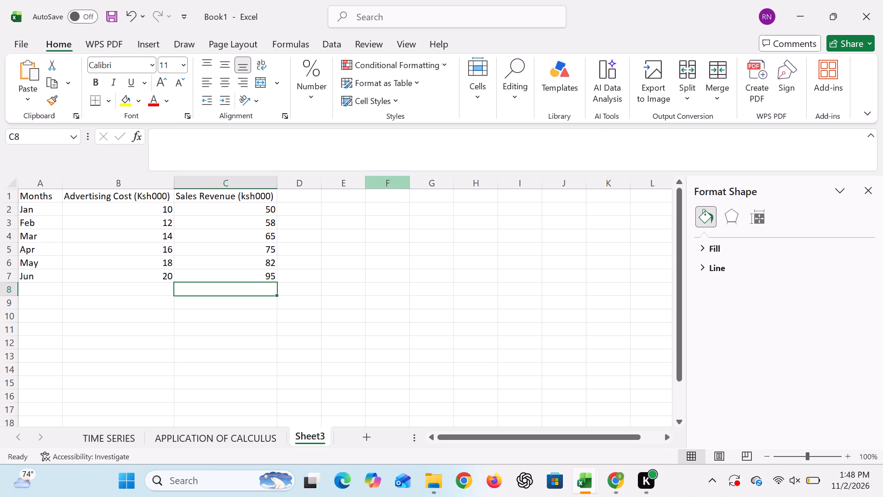
Rename Sheet3 as REGRESSION ANALYSIS.
left_click(297, 198)
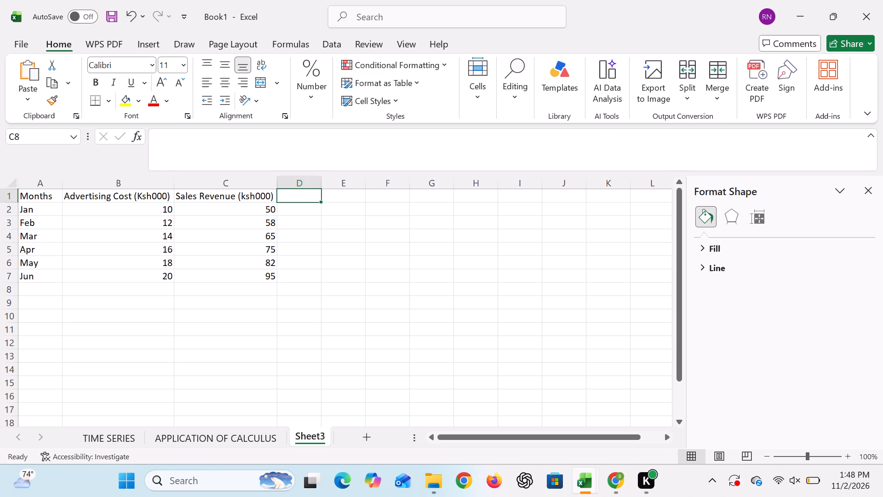
left_click(315, 429)
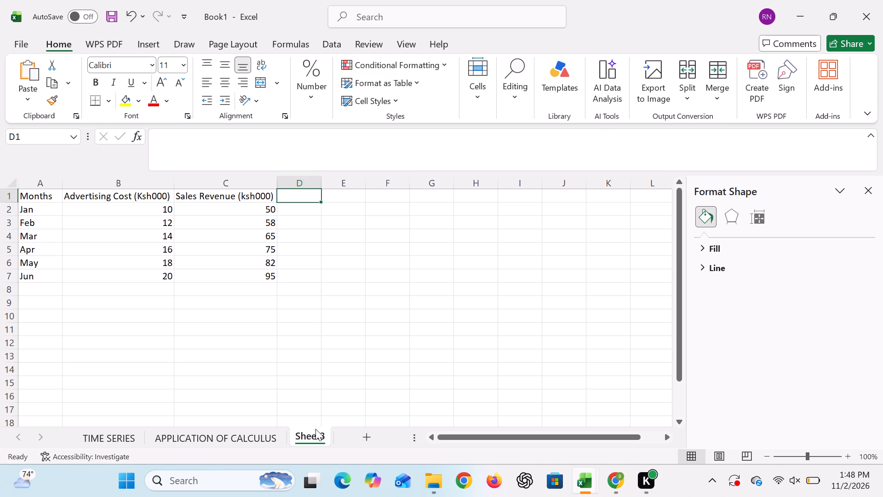
double_click(315, 429)
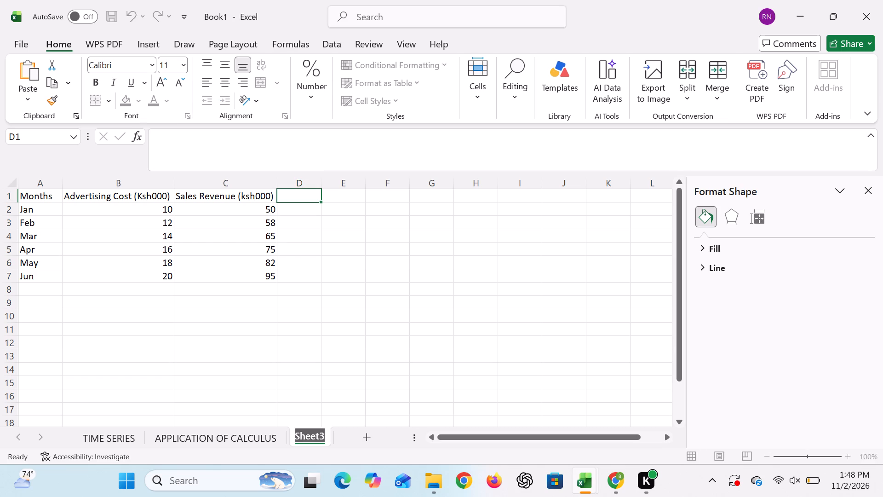
type("RE")
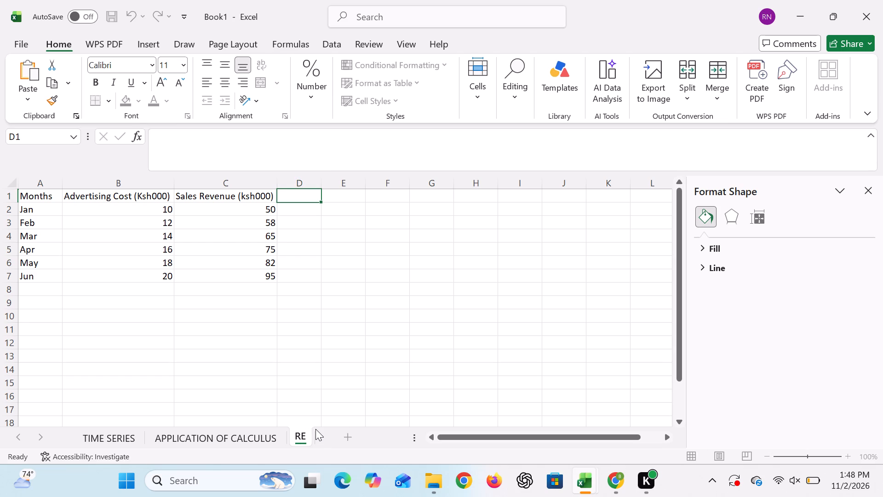
type("GER")
key("BackSpace")
key("BackSpace")
type("RESS")
type("ION")
key("space")
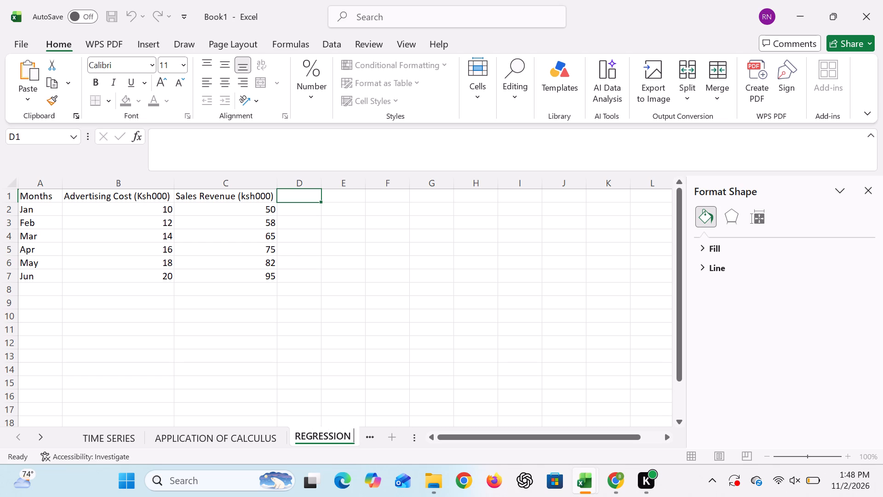
type("ANA")
type("LYSIS")
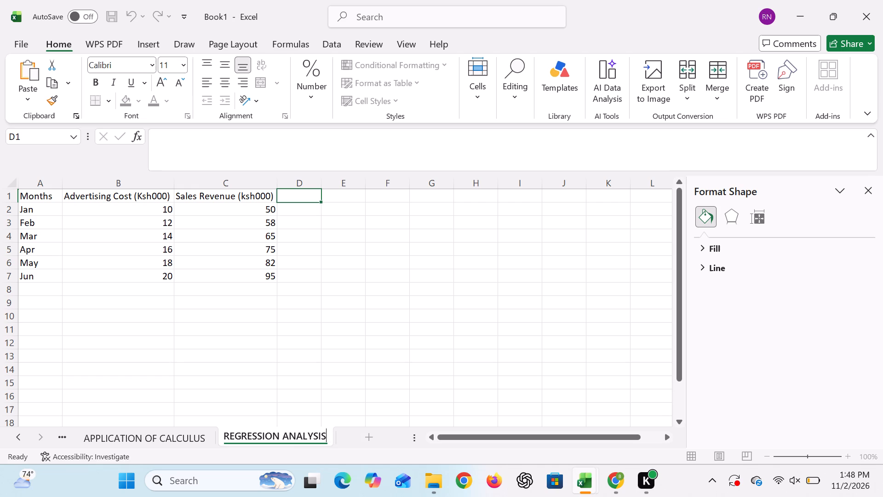
key("Return")
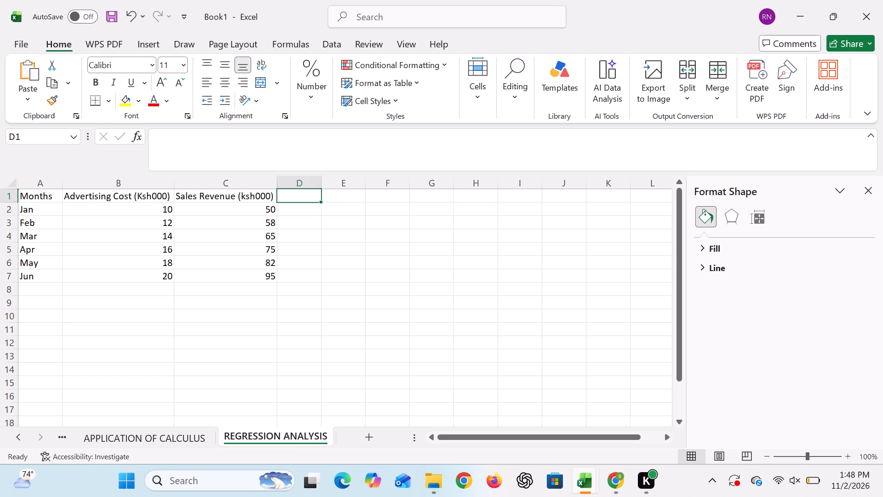
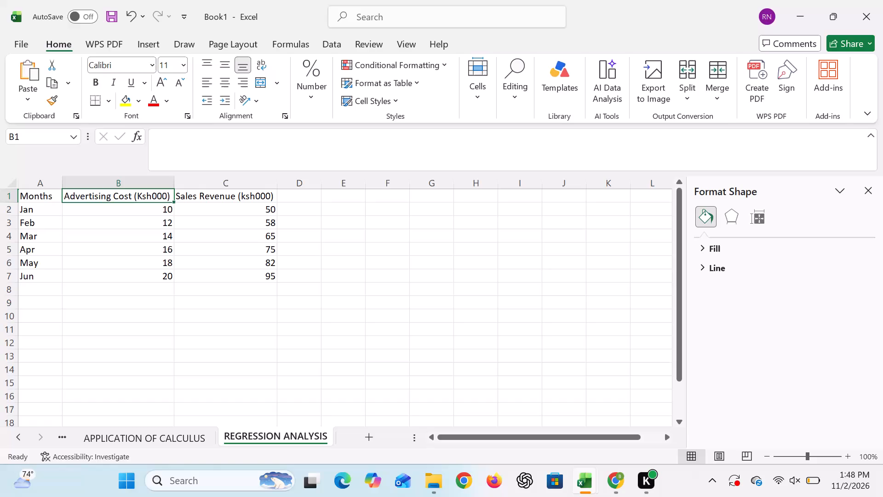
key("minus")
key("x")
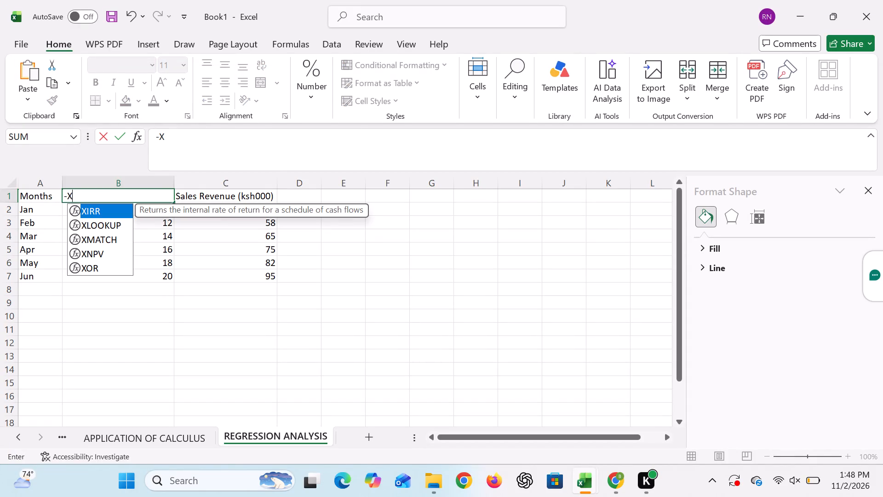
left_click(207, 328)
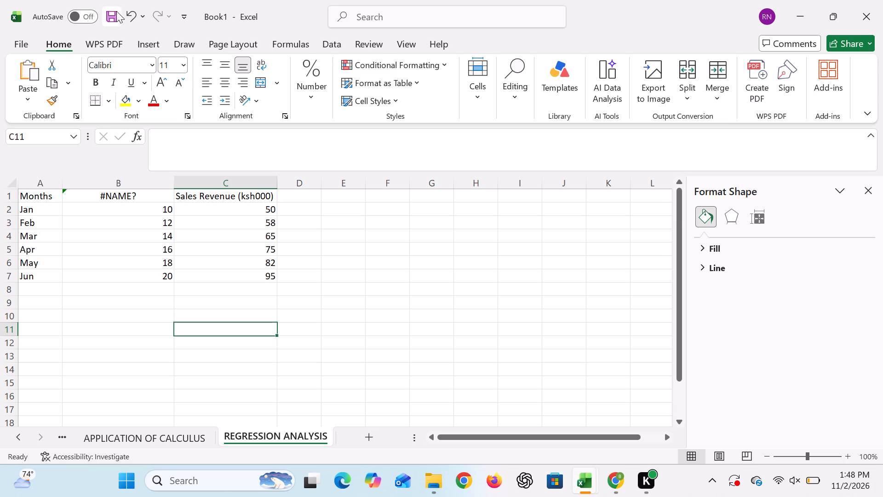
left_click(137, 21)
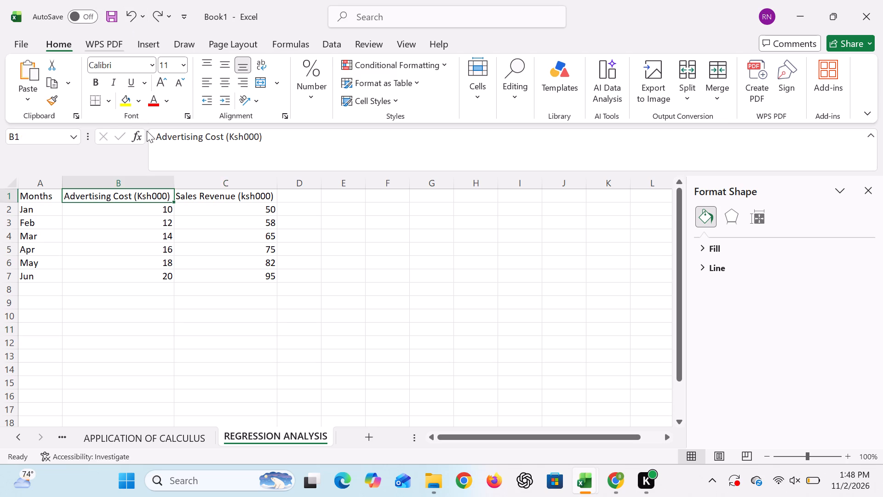
Append " -X" to the Advertising Cost (Ksh000) heading in B1 and fit column B's width to its contents.
double_click(172, 196)
key("space")
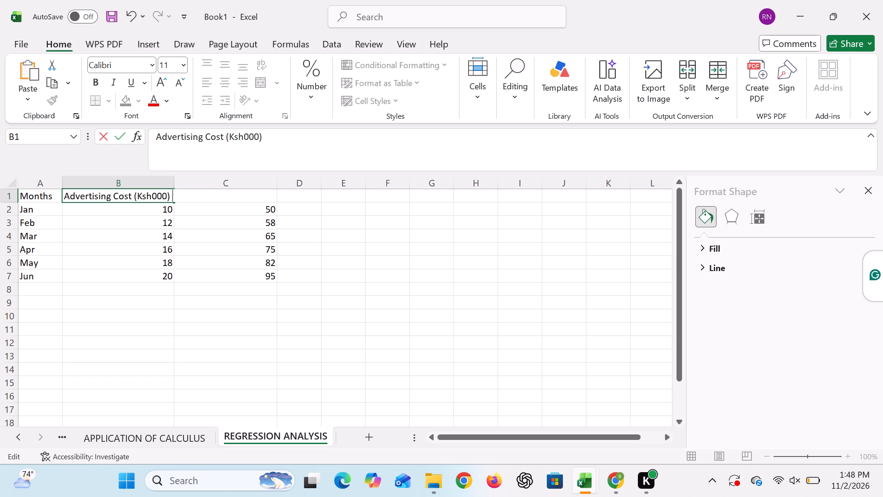
type("-X")
left_click(205, 312)
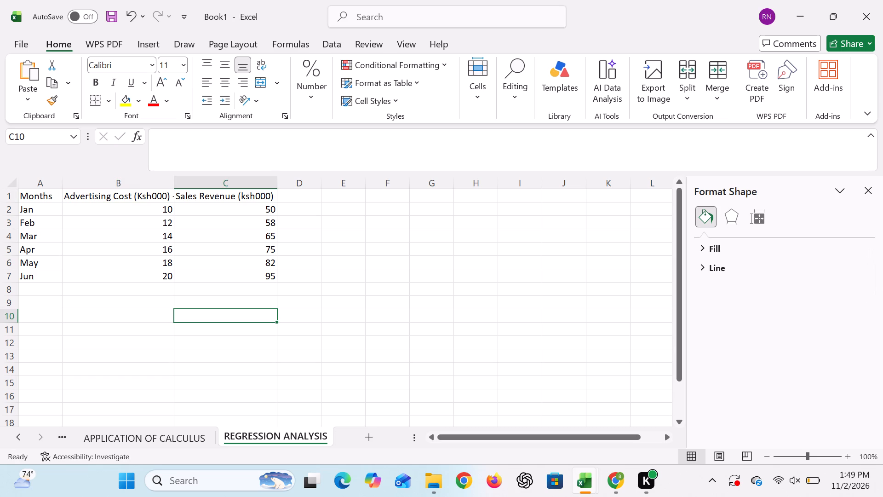
double_click(179, 178)
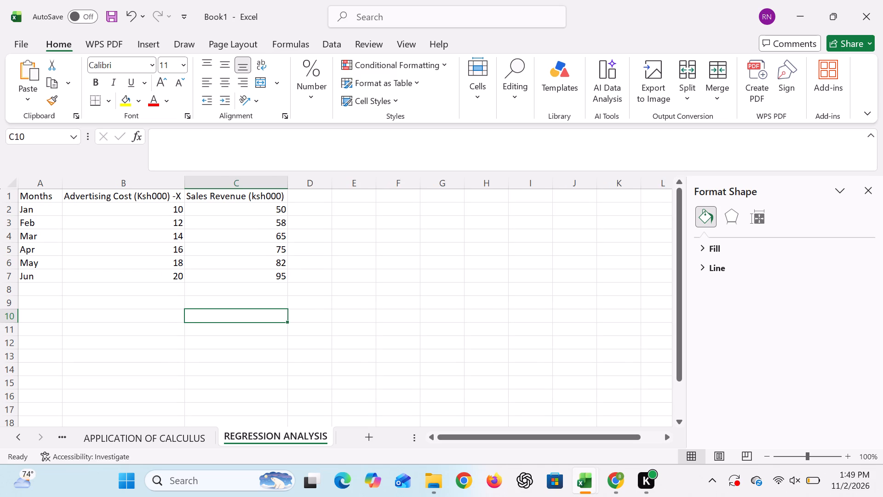
Widen column C slightly and append "-Y" to the Sales Revenue (ksh000) heading in C1.
left_click_drag(291, 186, 302, 191)
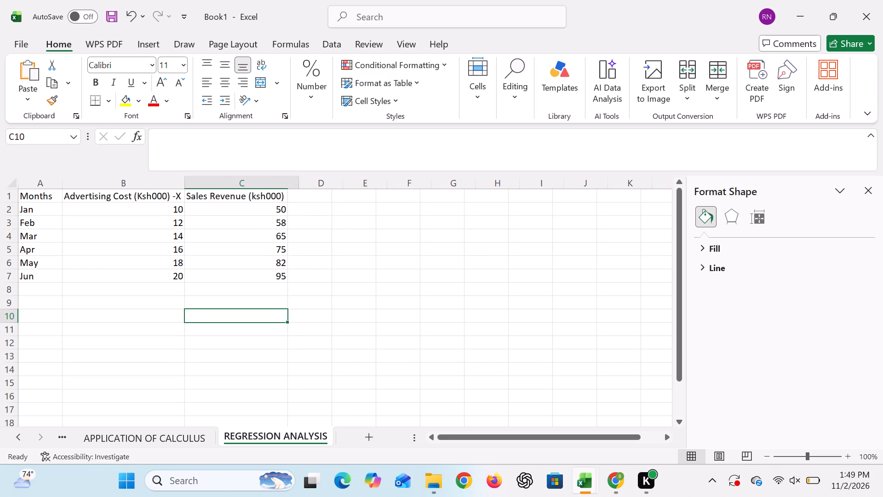
left_click(286, 193)
double_click(286, 193)
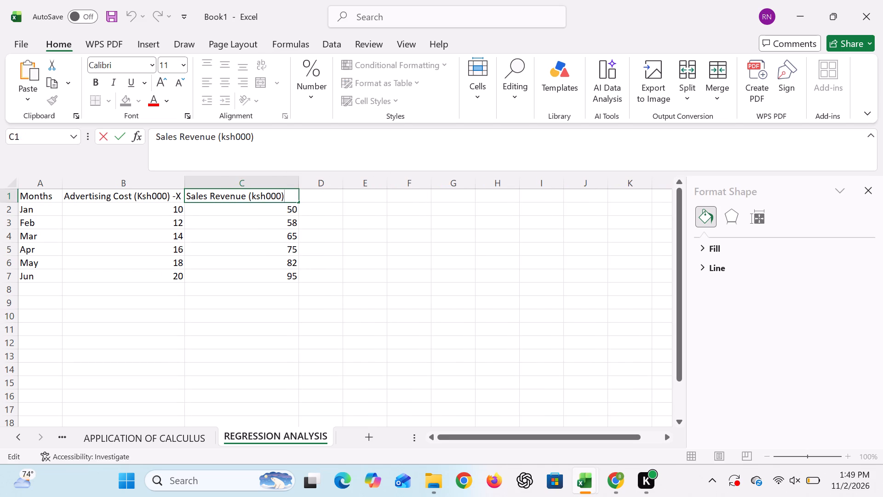
key("minus")
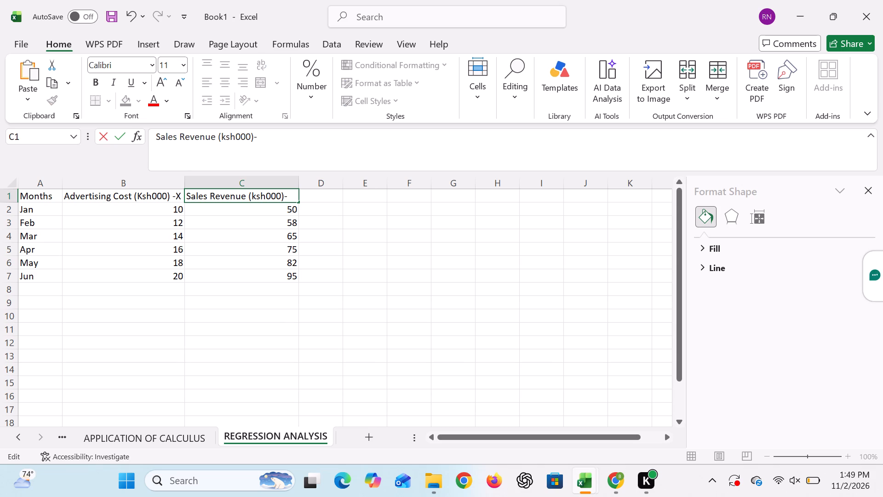
key("y")
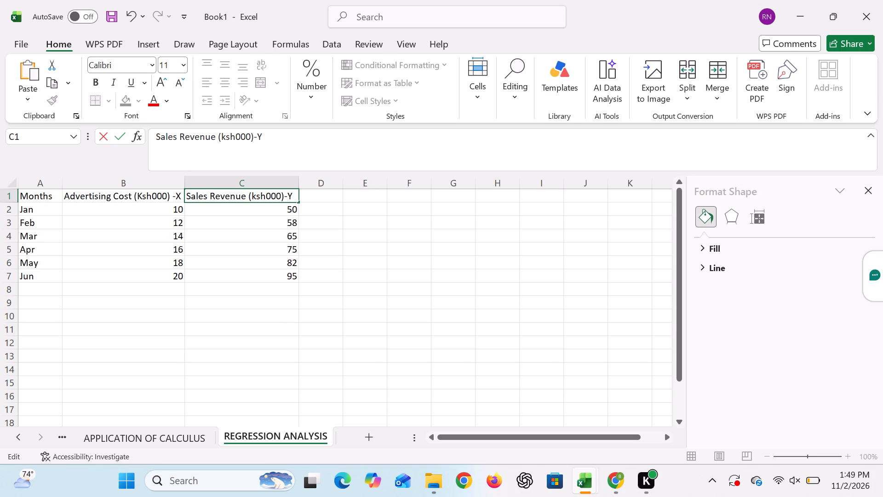
Enter the heading XY in cell D1.
left_click(325, 197)
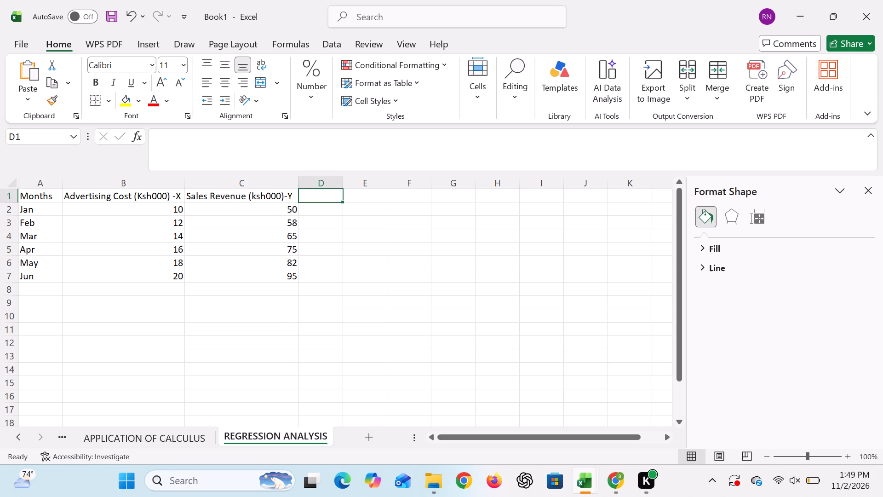
type("XY")
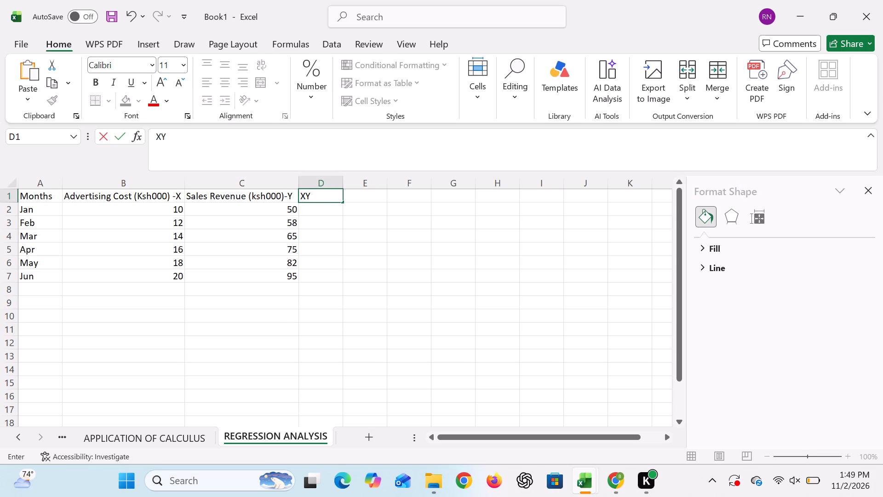
Calculate XY for January to June by entering =B2*C2 in D2 and filling it down to D7.
left_click(315, 212)
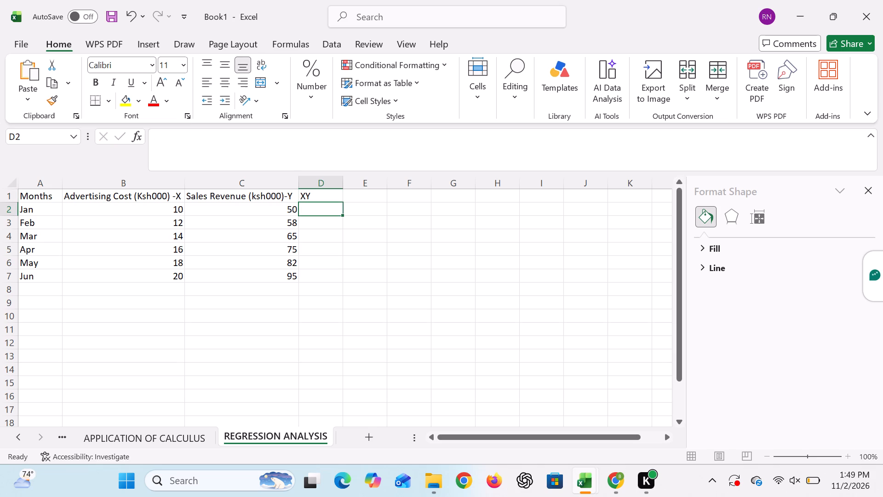
key("0")
key("BackSpace")
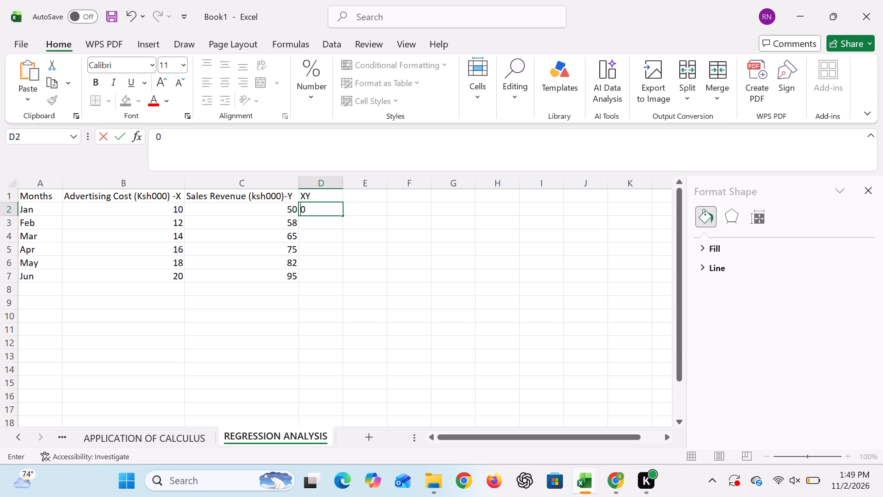
key("equal")
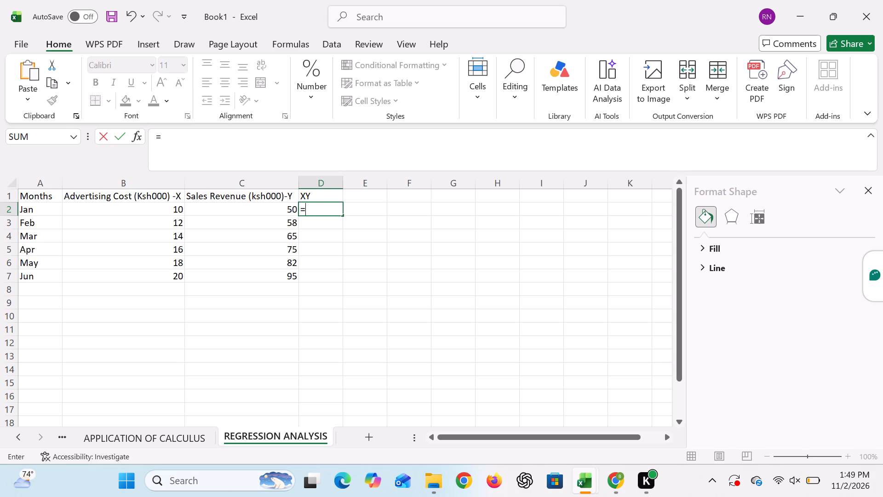
left_click(160, 214)
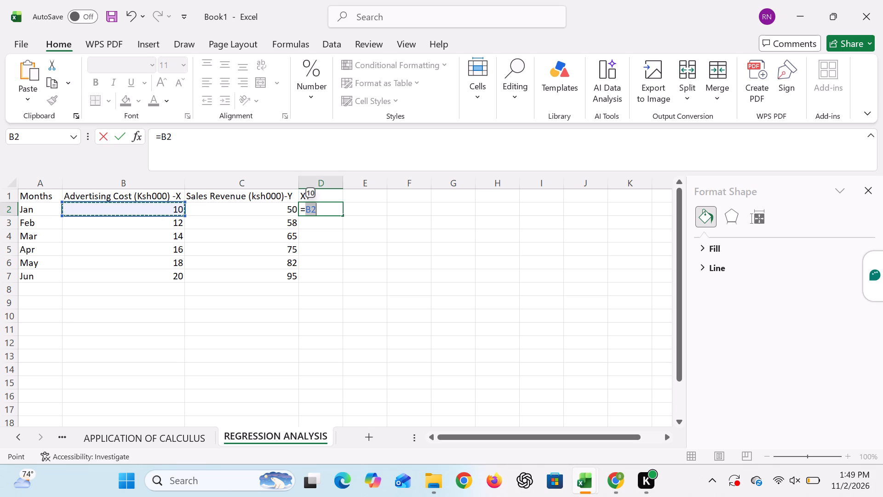
key("shift+asterisk")
left_click(216, 213)
key("Return")
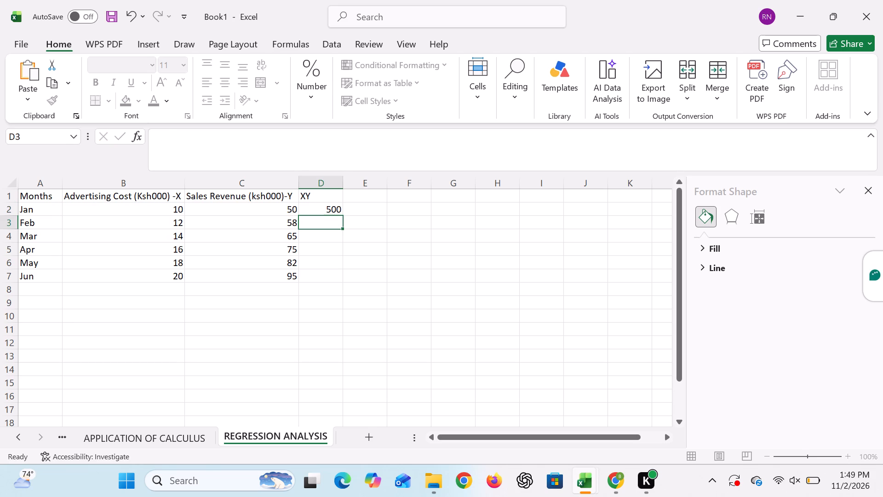
left_click(327, 203)
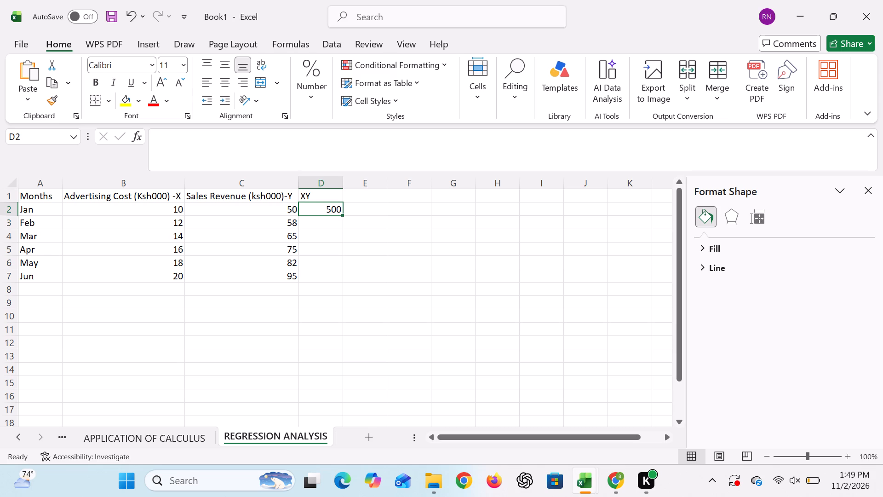
left_click_drag(340, 214, 337, 269)
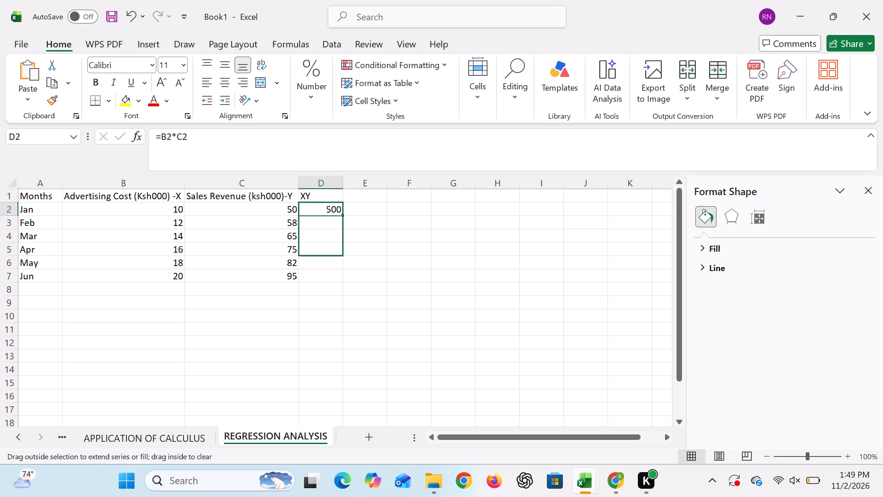
left_click_drag(337, 269, 336, 289)
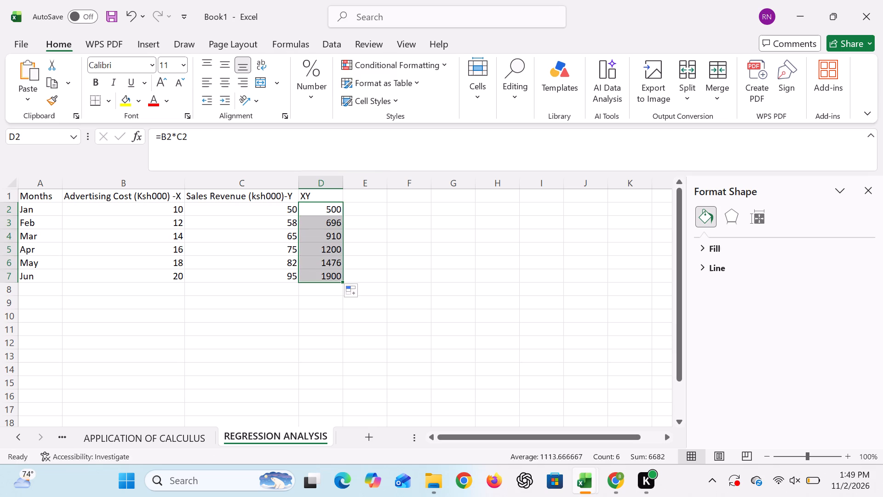
Enter the heading X2 in cell E1 with its 2 formatted as superscript.
left_click(370, 197)
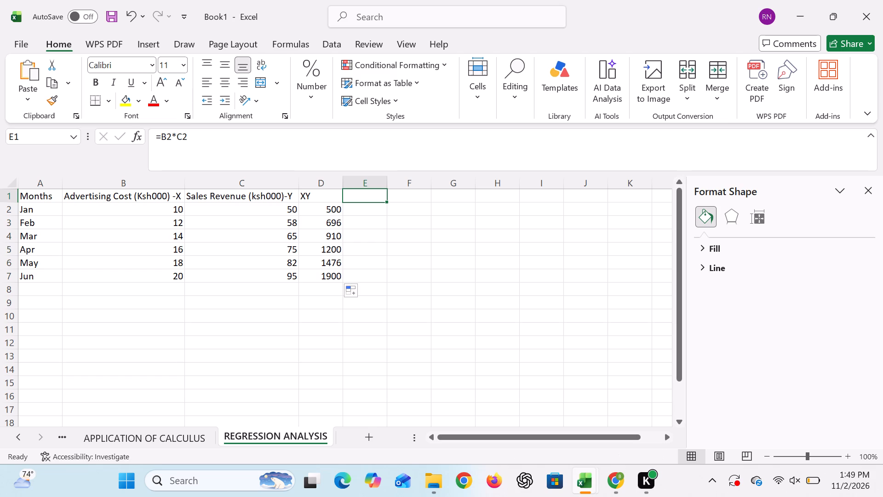
key("x")
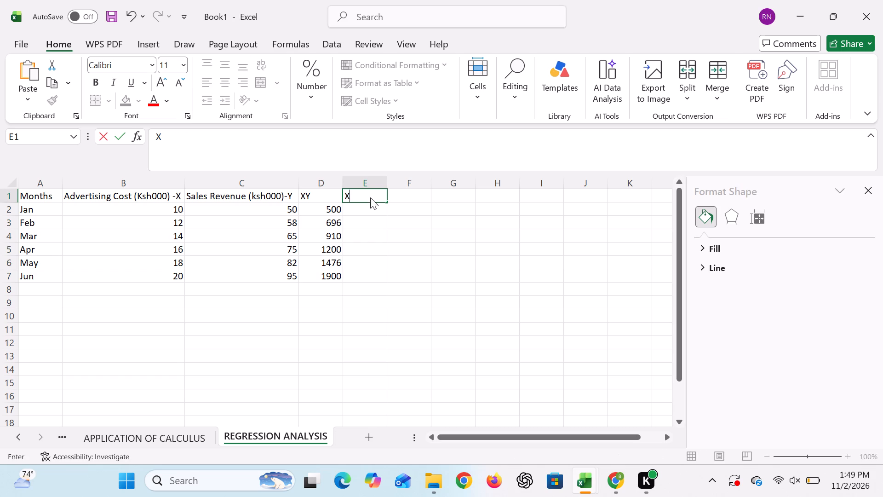
key("2")
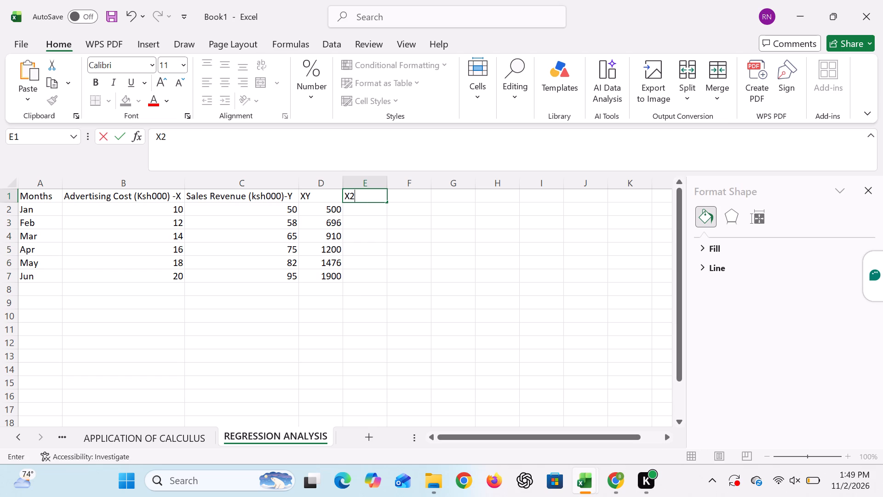
left_click_drag(370, 197, 356, 197)
left_click_drag(356, 197, 349, 196)
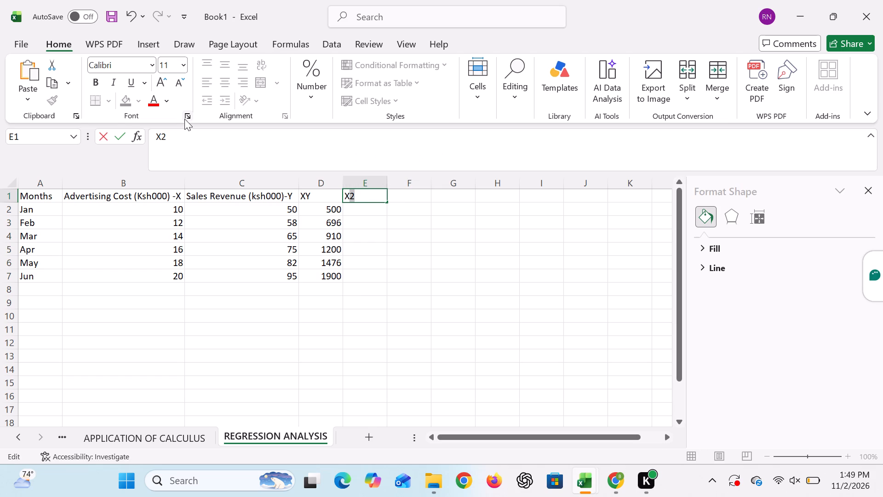
left_click(186, 118)
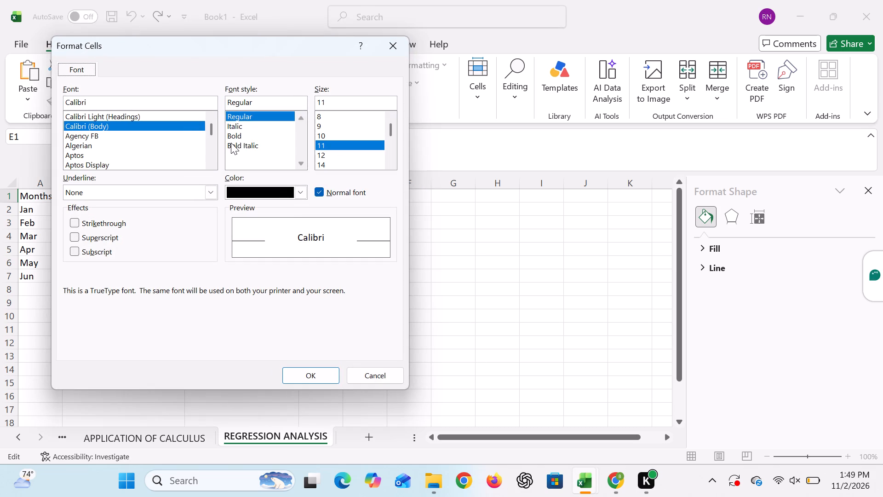
left_click(74, 233)
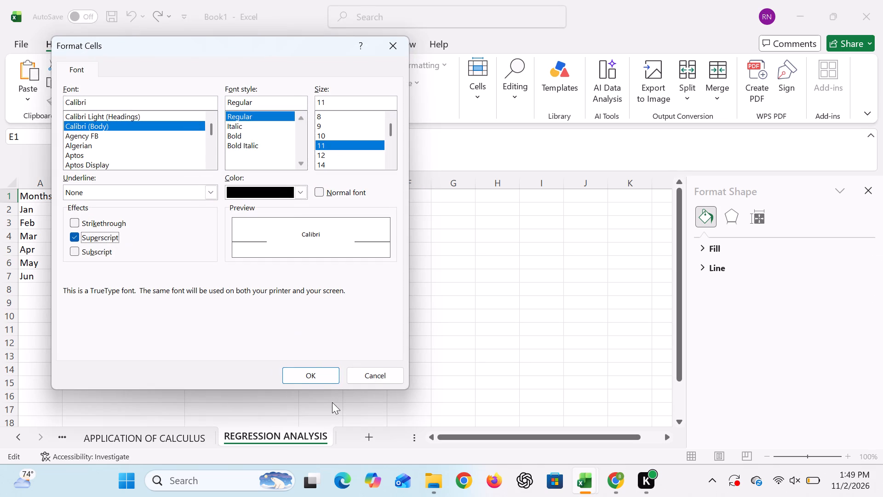
left_click(313, 378)
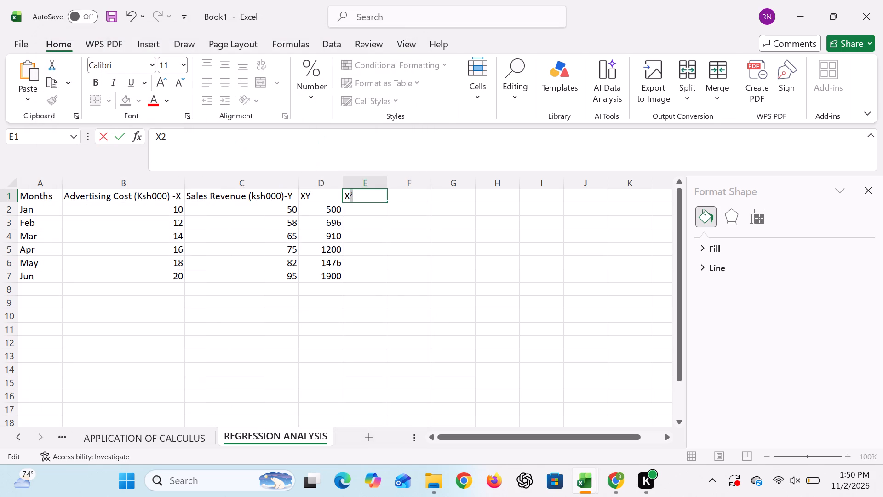
left_click(411, 203)
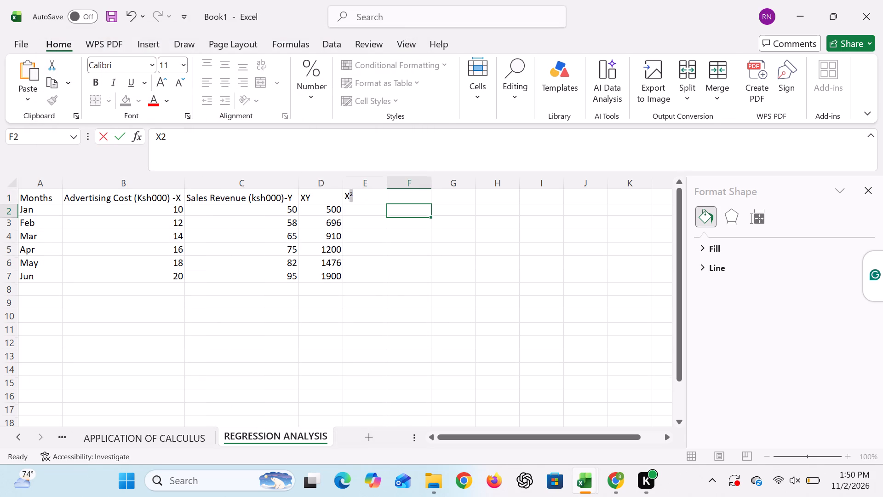
Enter the heading Y2 in cell F1 with its 2 formatted as superscript.
left_click(407, 201)
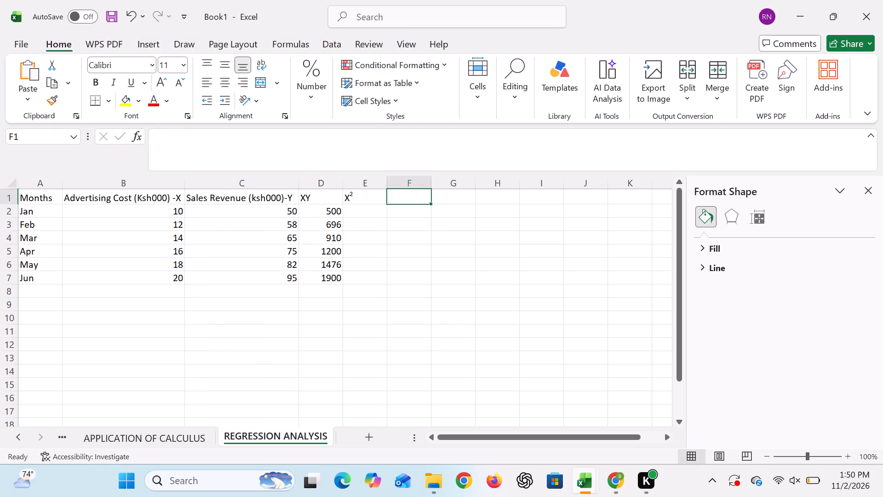
key("y")
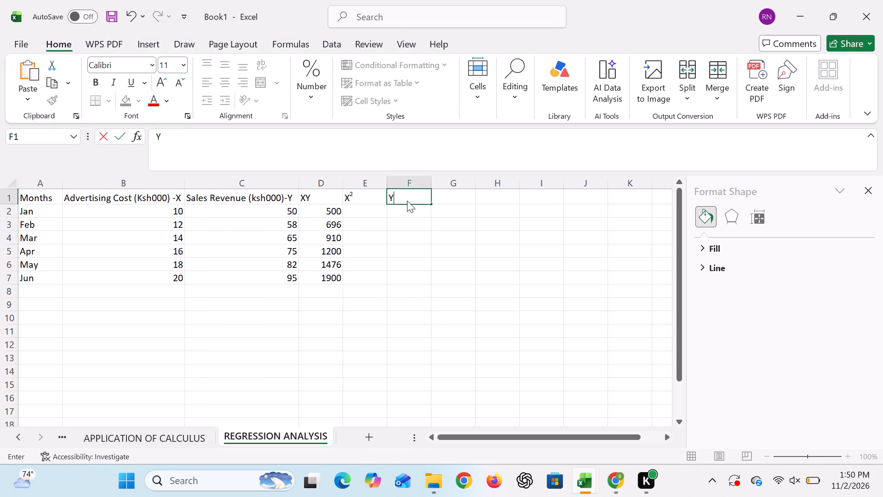
key("2")
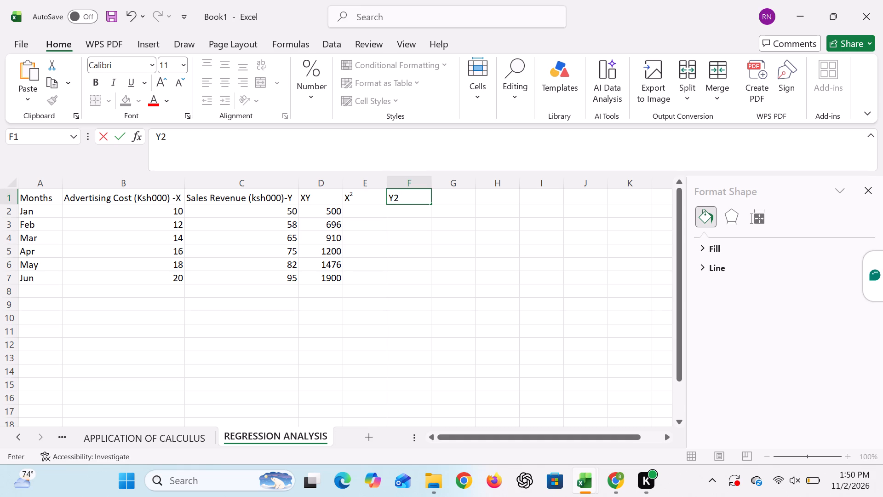
left_click_drag(407, 201, 391, 197)
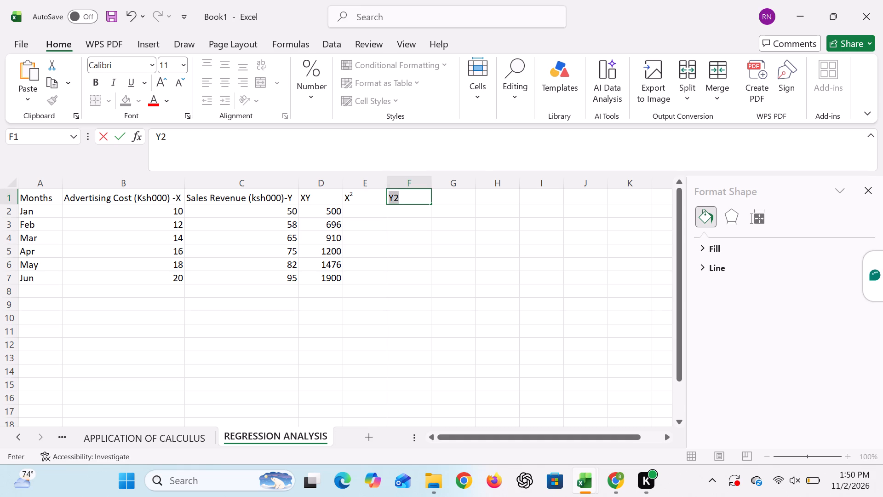
left_click(399, 198)
left_click_drag(399, 198, 395, 199)
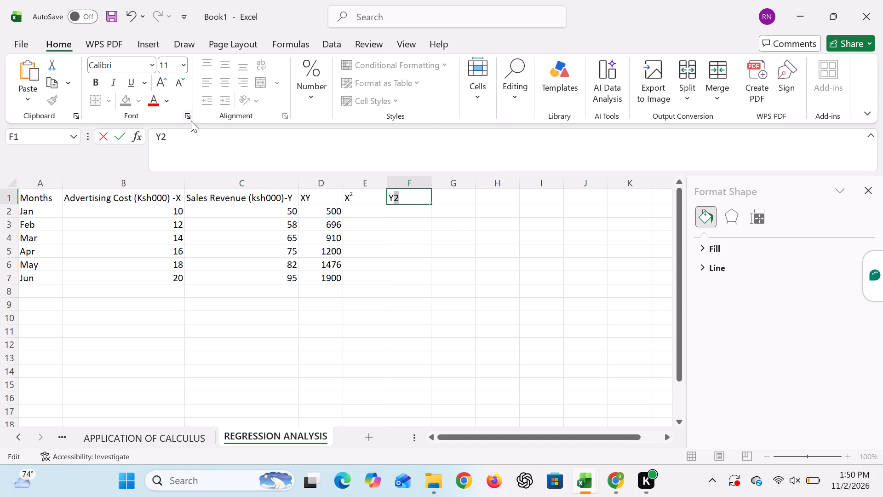
left_click(191, 121)
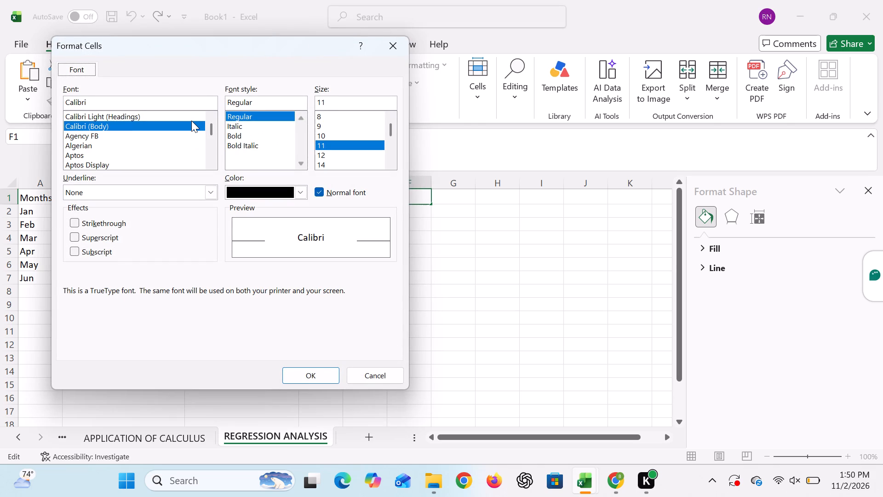
left_click(74, 231)
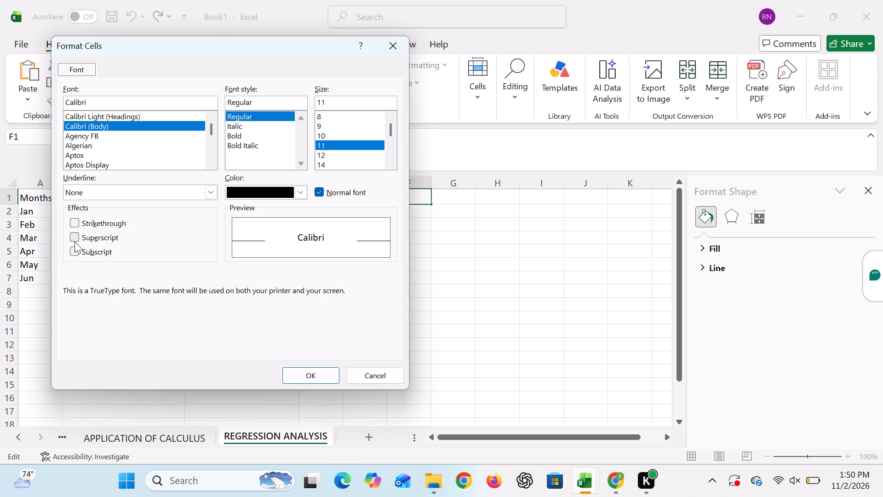
left_click(75, 242)
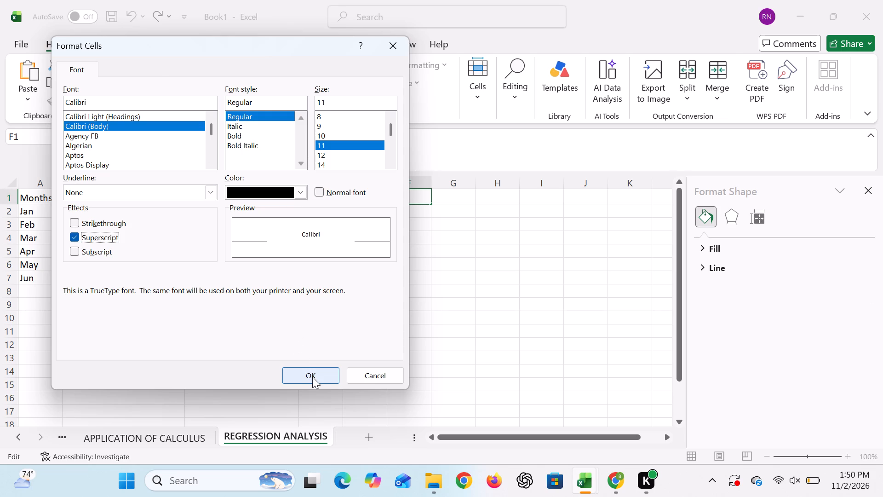
left_click(312, 377)
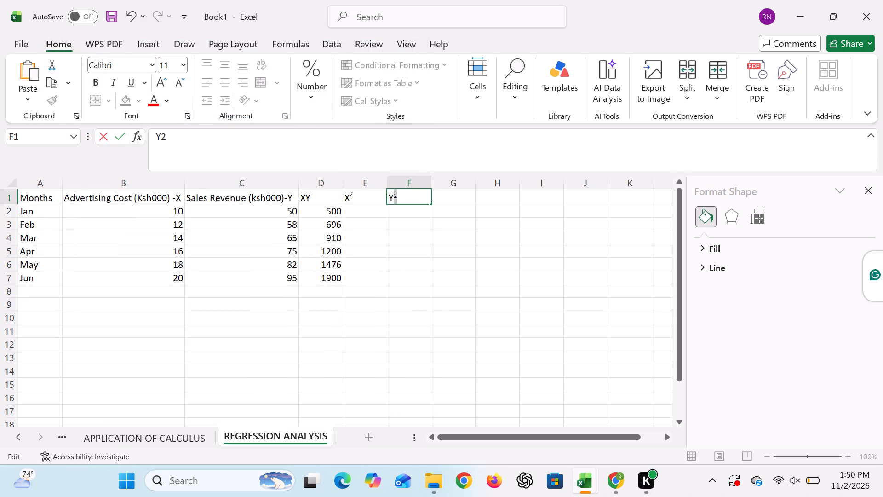
Calculate X² for January to June by entering =B2^2 in E2 and filling it down to E7.
left_click(364, 218)
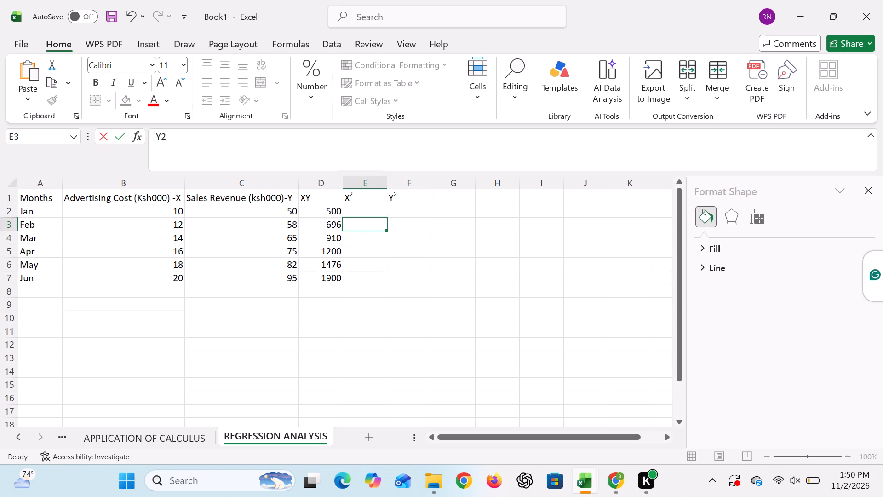
left_click(359, 211)
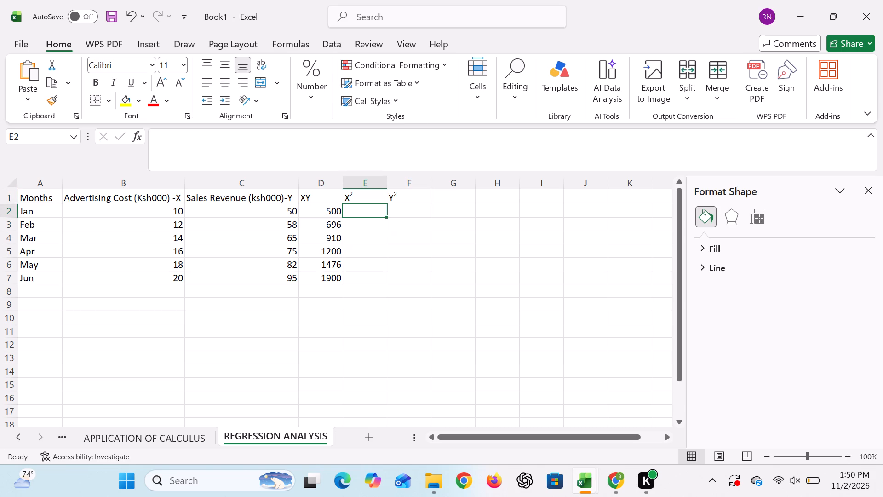
left_click(175, 210)
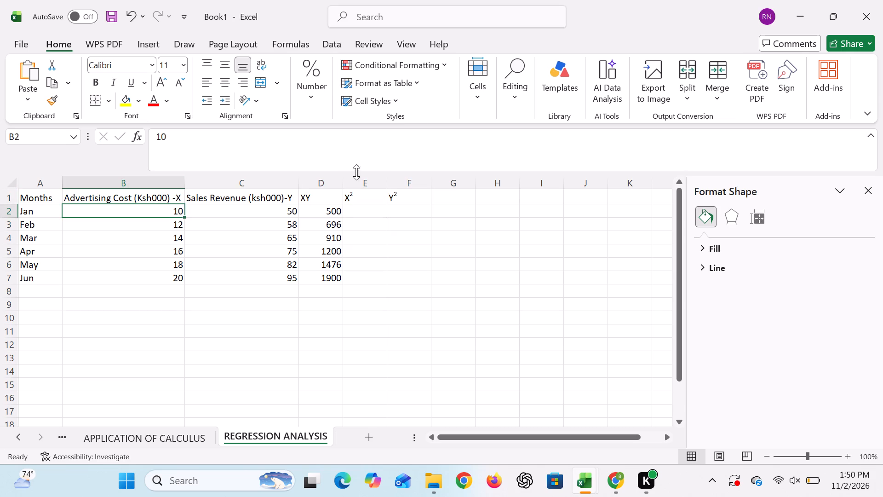
left_click(361, 211)
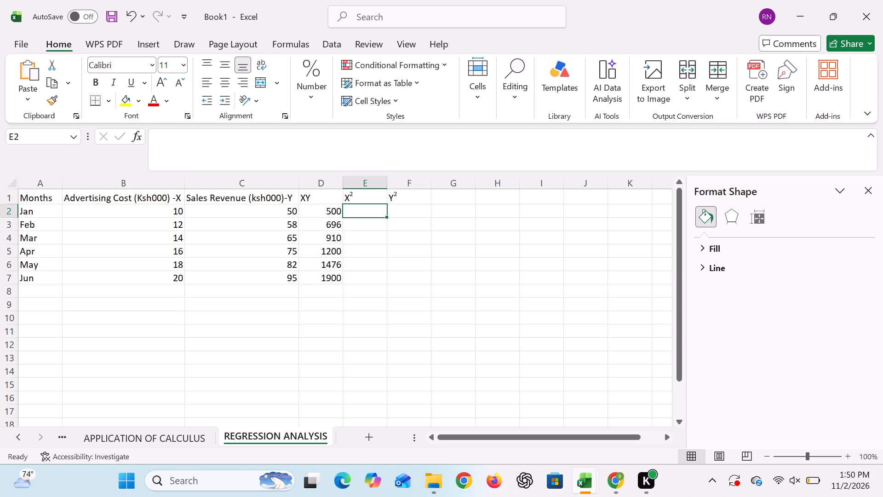
key("equal")
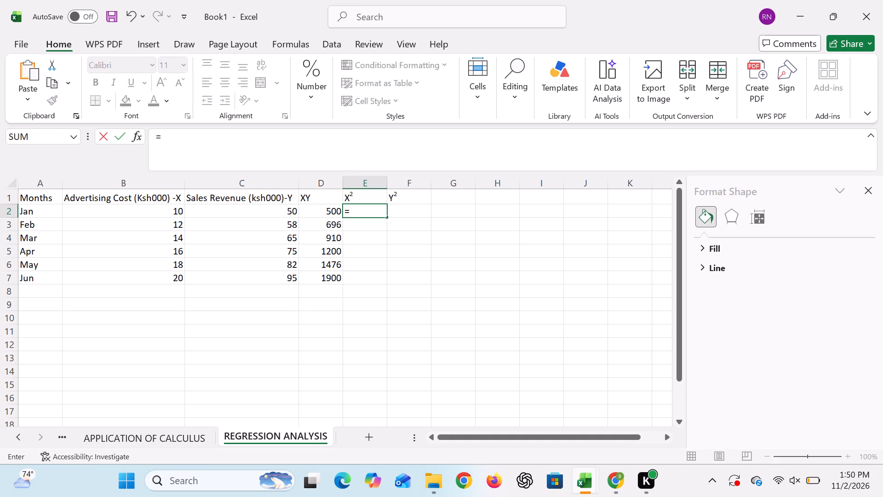
left_click(171, 211)
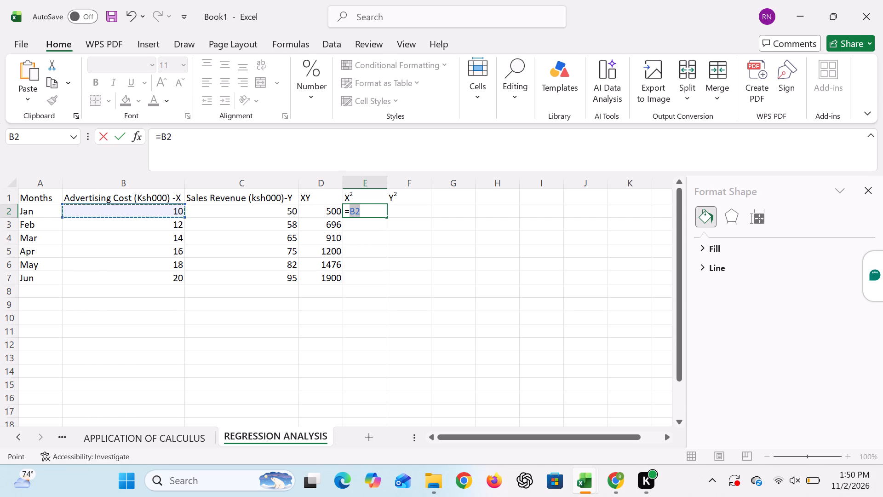
key("shift+asterisk")
key("shift+BackSpace")
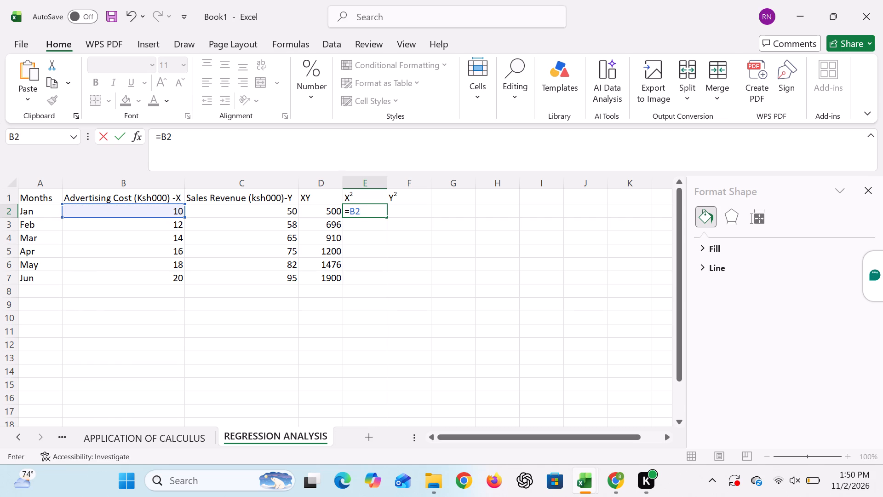
key("shift+asciicircum")
key("2")
key("Return")
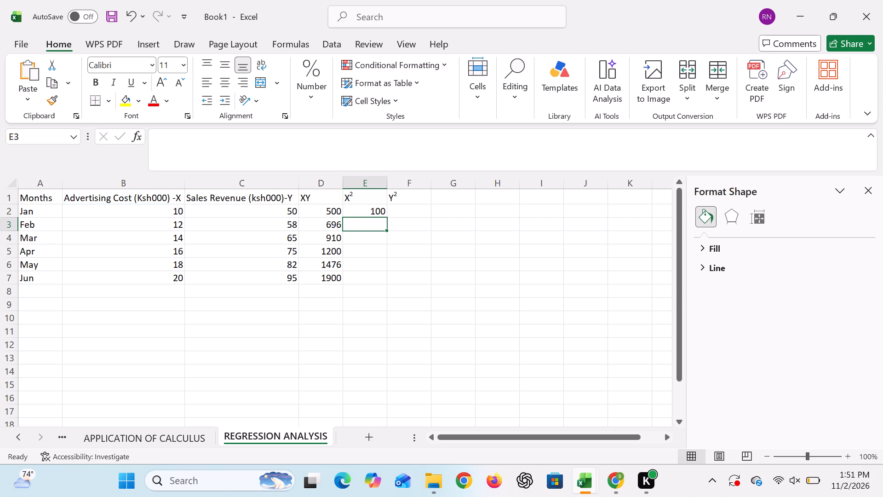
left_click(363, 215)
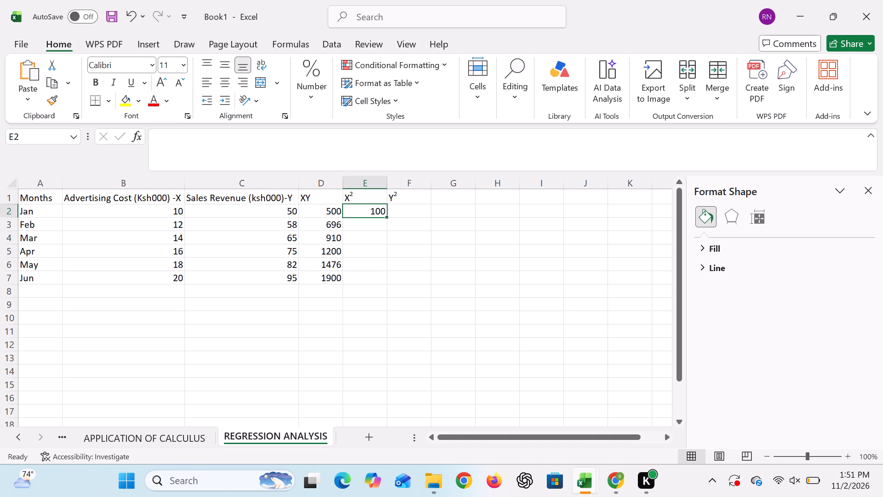
double_click(384, 219)
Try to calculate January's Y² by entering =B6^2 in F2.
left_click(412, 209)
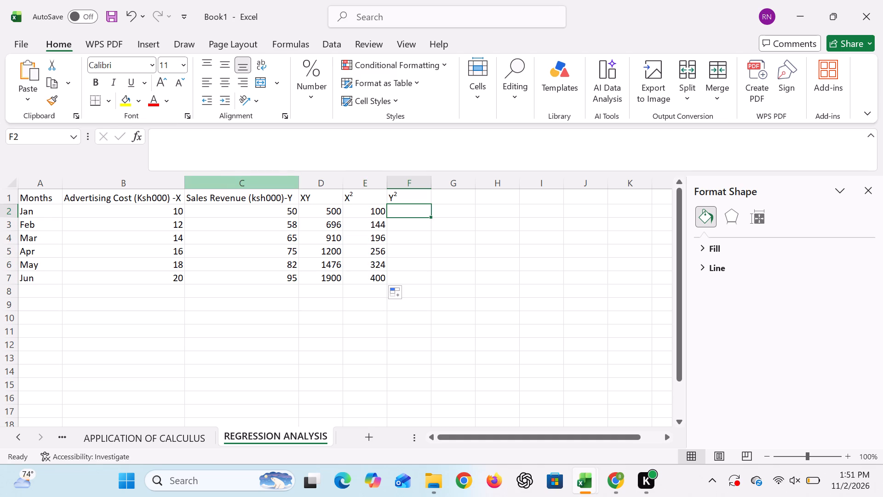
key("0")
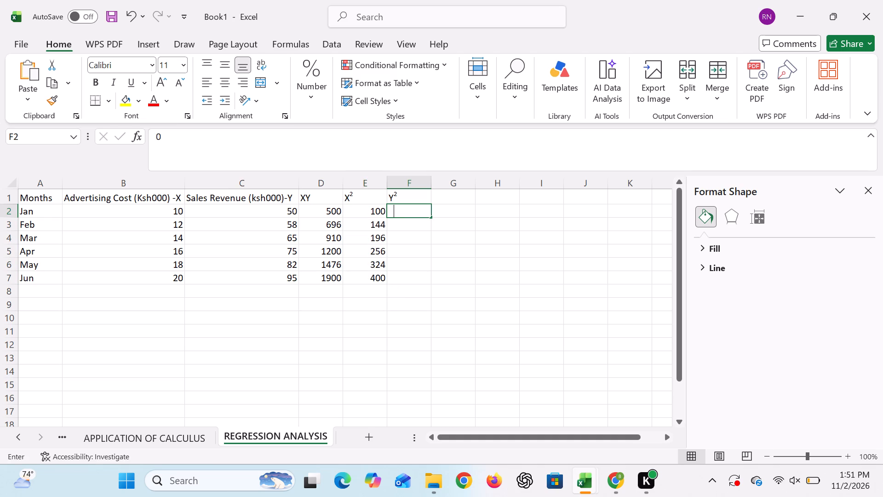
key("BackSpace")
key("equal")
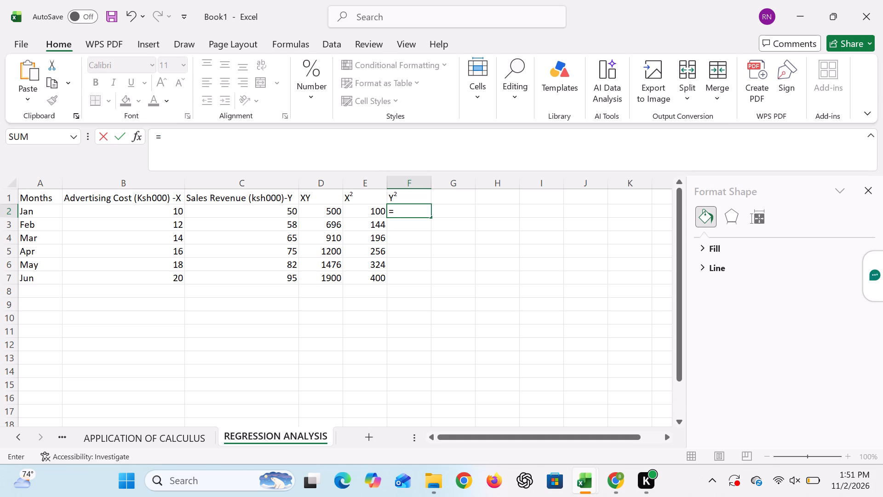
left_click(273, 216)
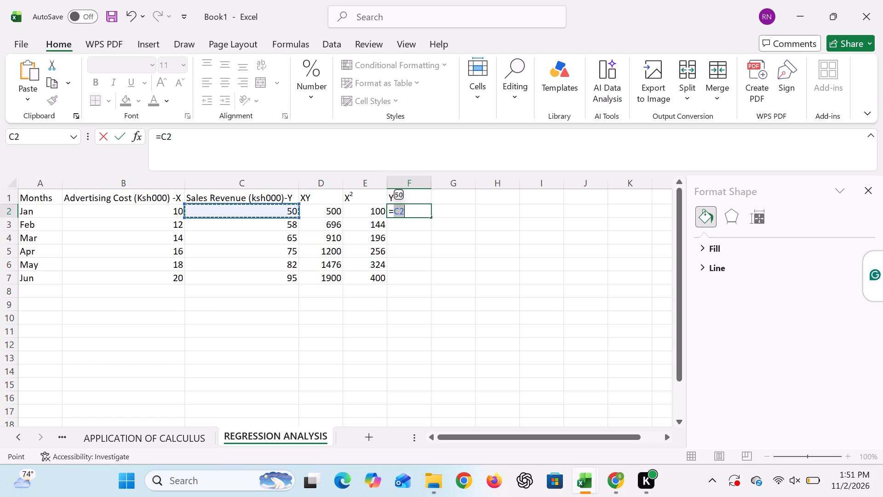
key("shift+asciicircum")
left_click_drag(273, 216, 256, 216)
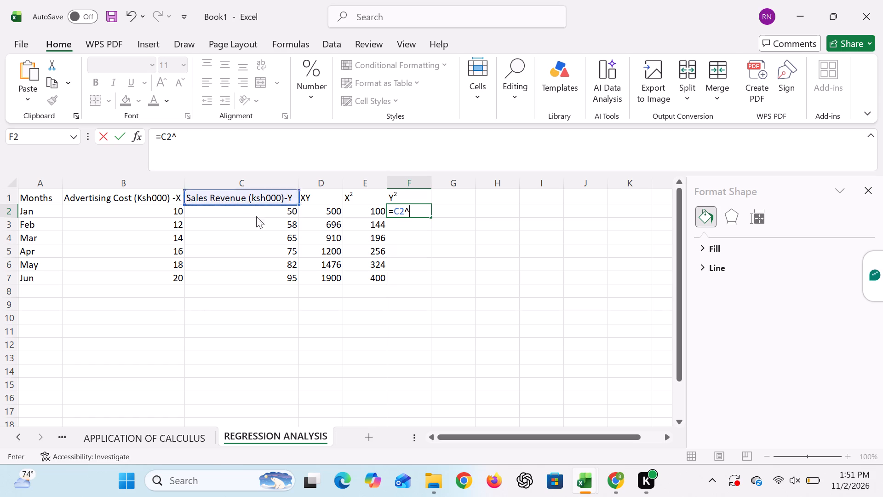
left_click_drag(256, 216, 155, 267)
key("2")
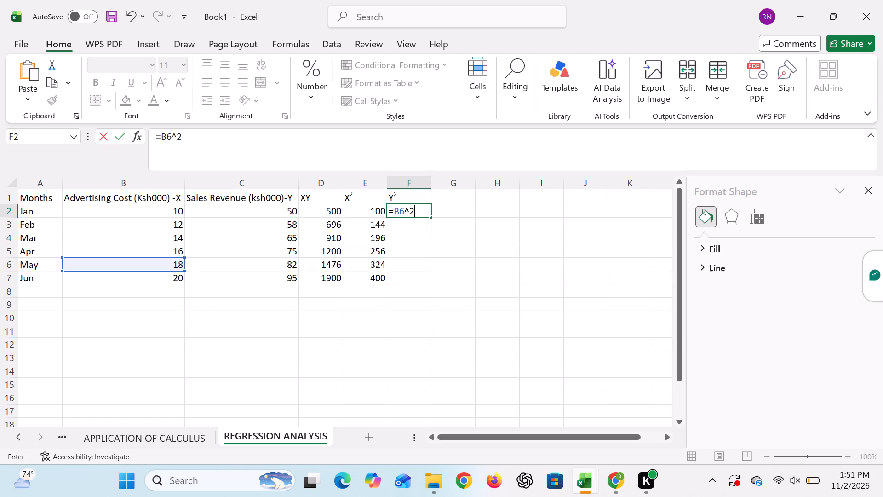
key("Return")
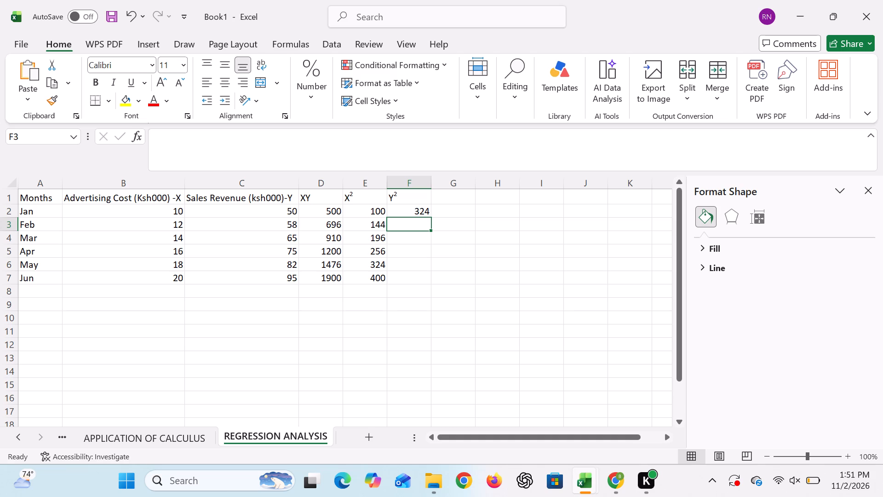
Calculate Y² for January to June by replacing F2's formula with =C2^2 and filling it down to F7.
left_click(410, 213)
key("BackSpace")
key("BackSpace")
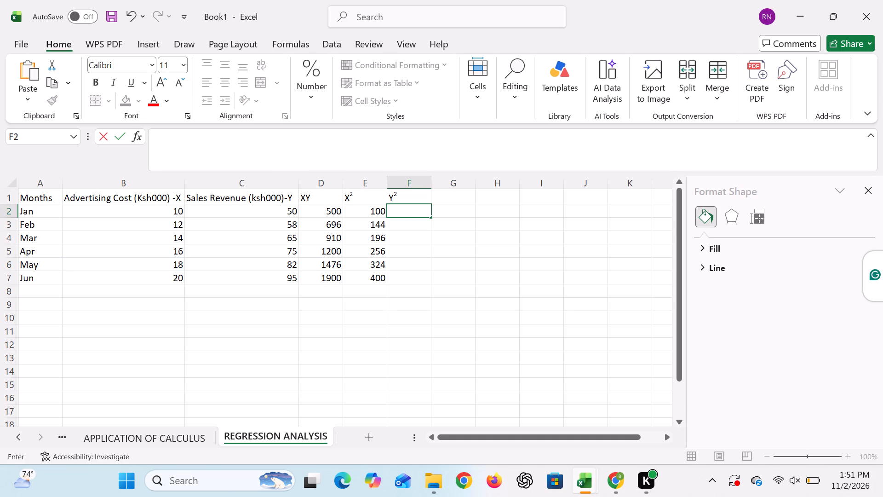
key("equal")
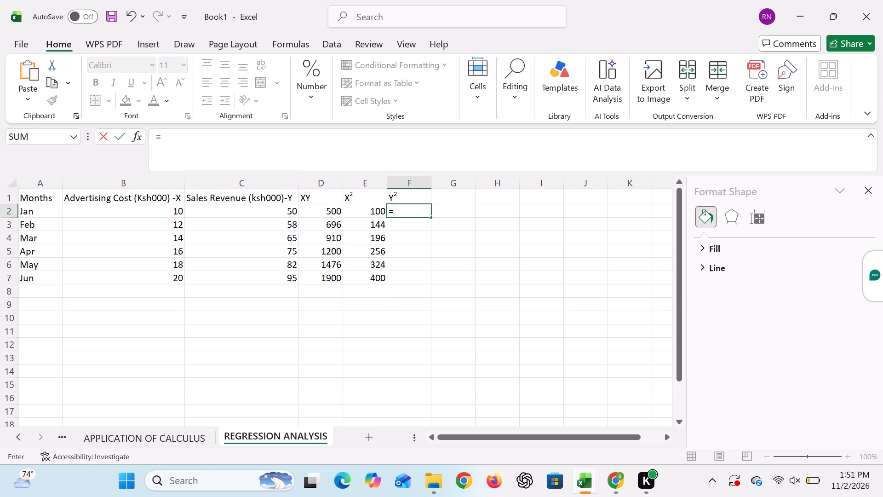
left_click(283, 210)
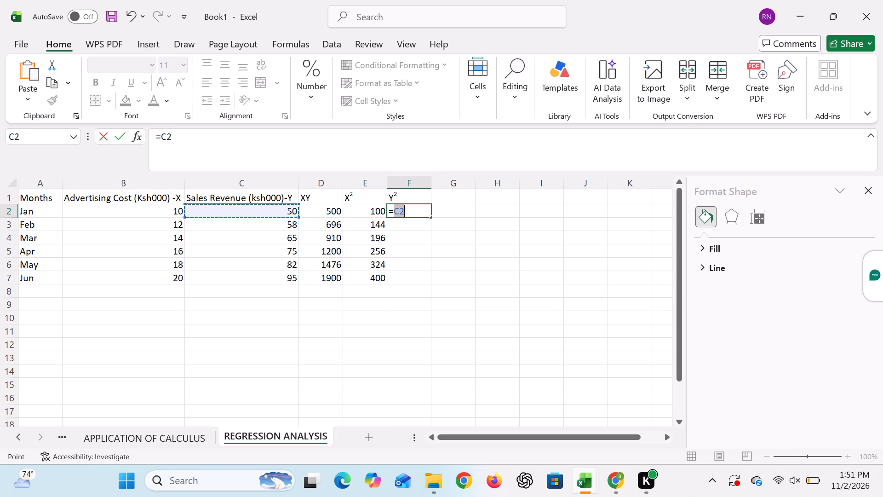
key("shift+asciicircum")
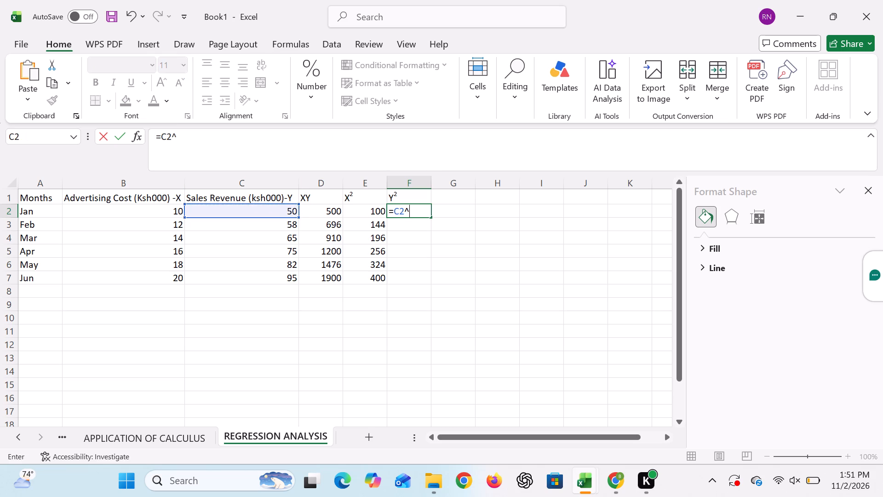
key("2")
key("Return")
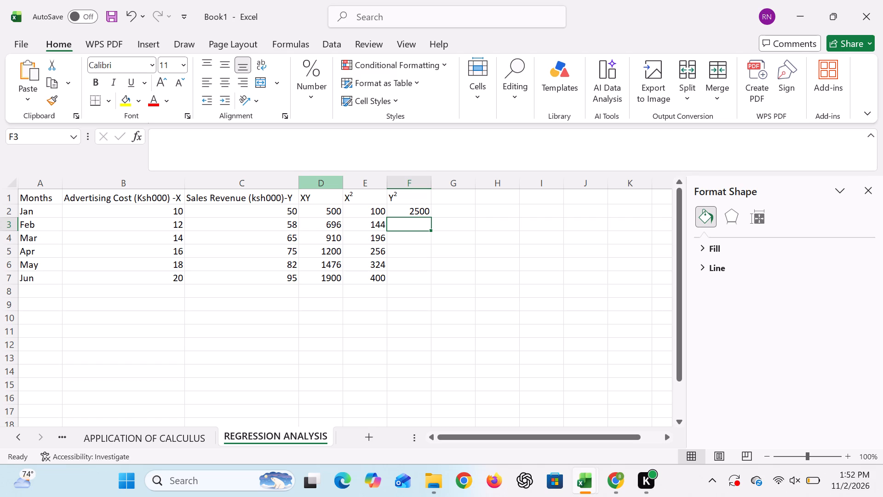
double_click(420, 209)
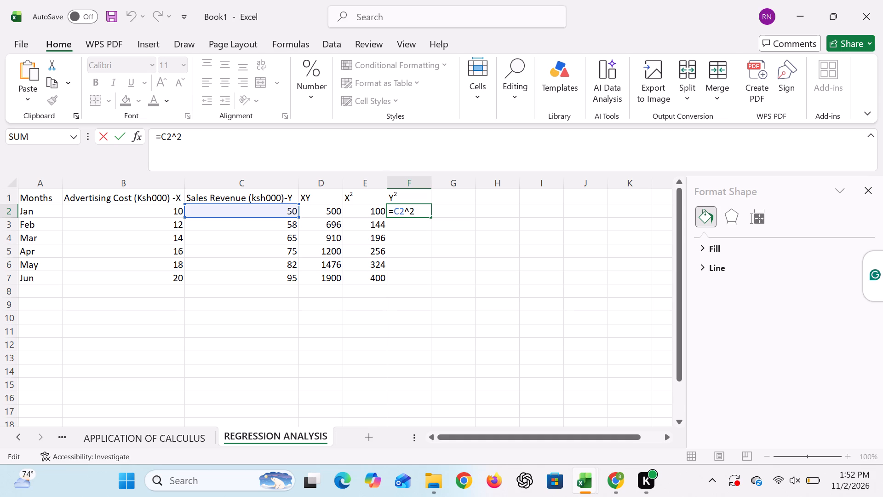
key("BackSpace")
key("2")
key("Return")
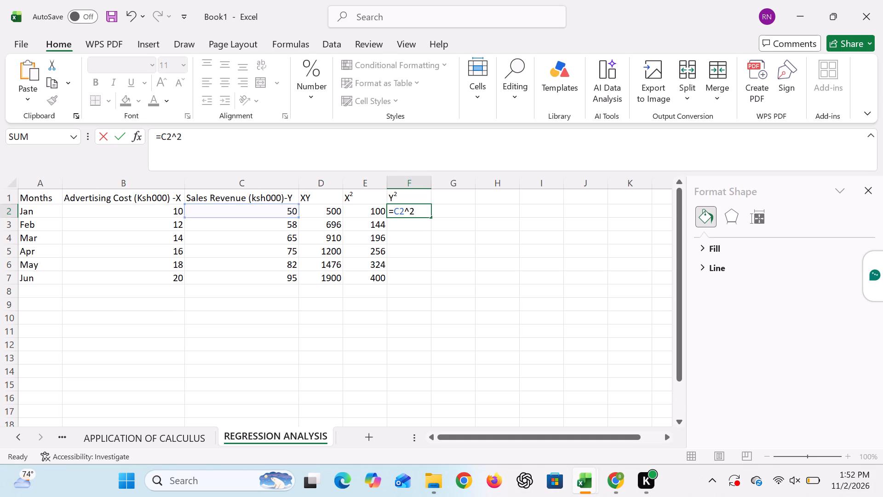
left_click(410, 211)
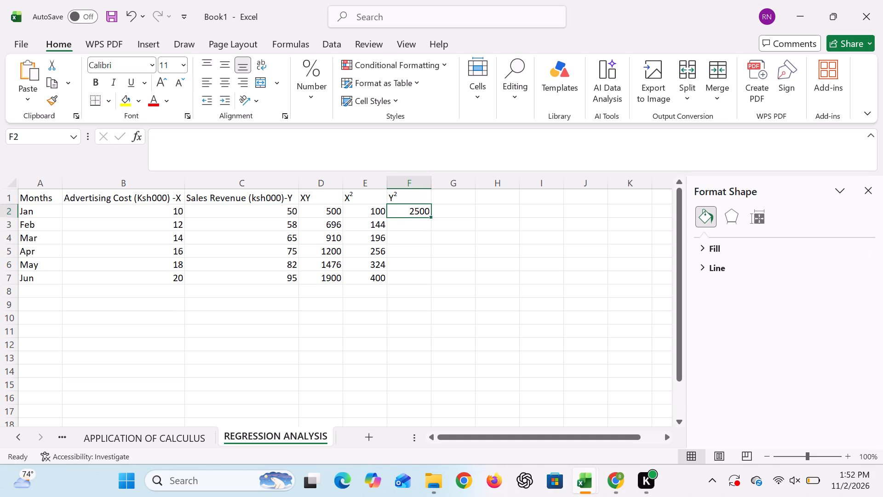
double_click(430, 214)
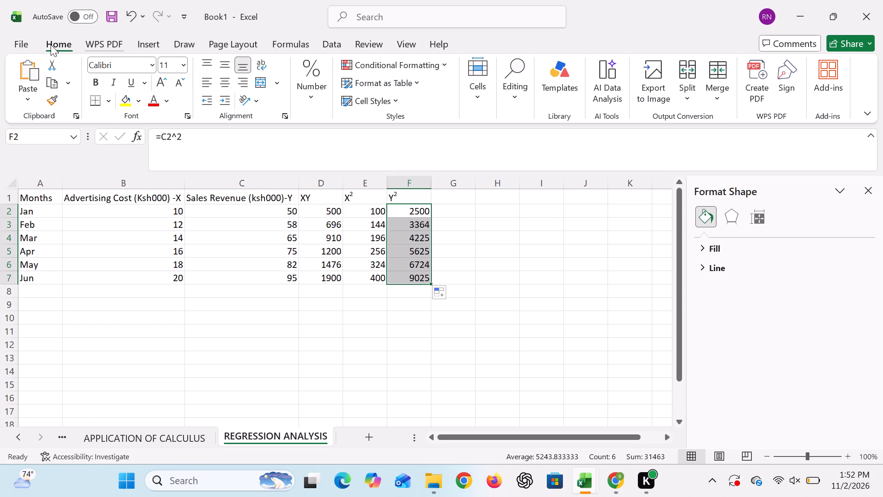
Select the Analysis ToolPak in Excel's add-in options and accept the options.
left_click(18, 43)
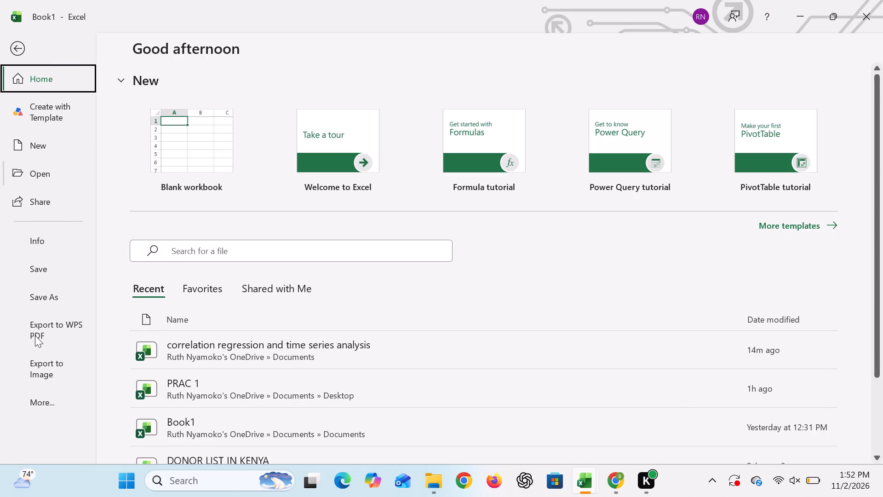
left_click(34, 399)
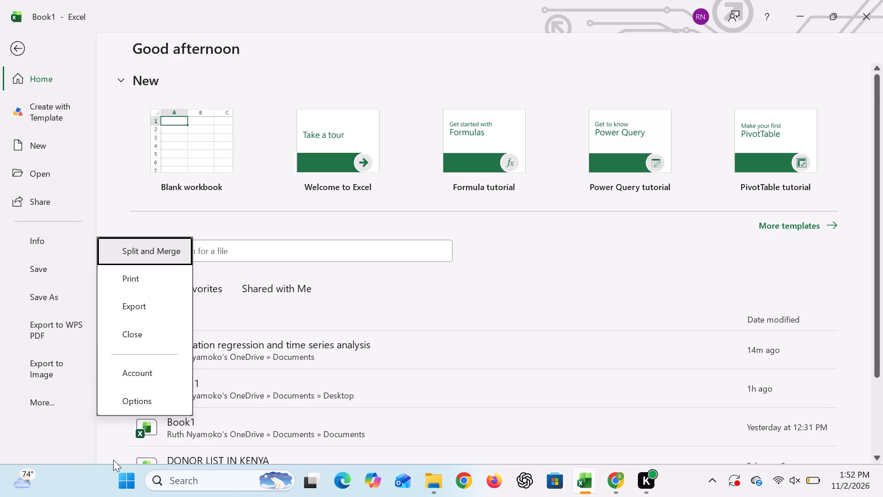
left_click(132, 404)
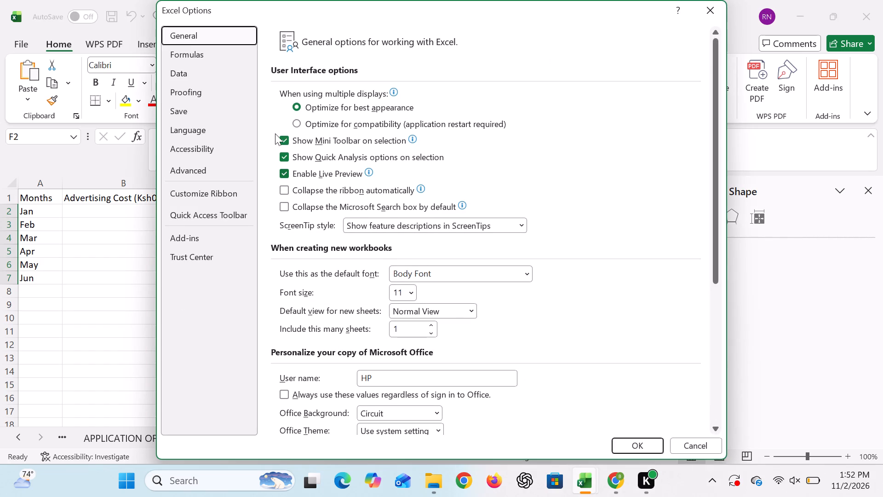
left_click(220, 240)
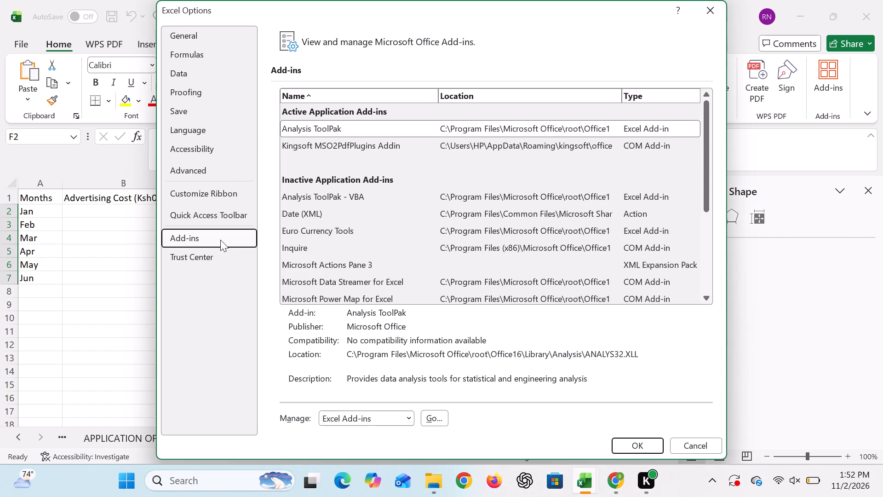
left_click(315, 123)
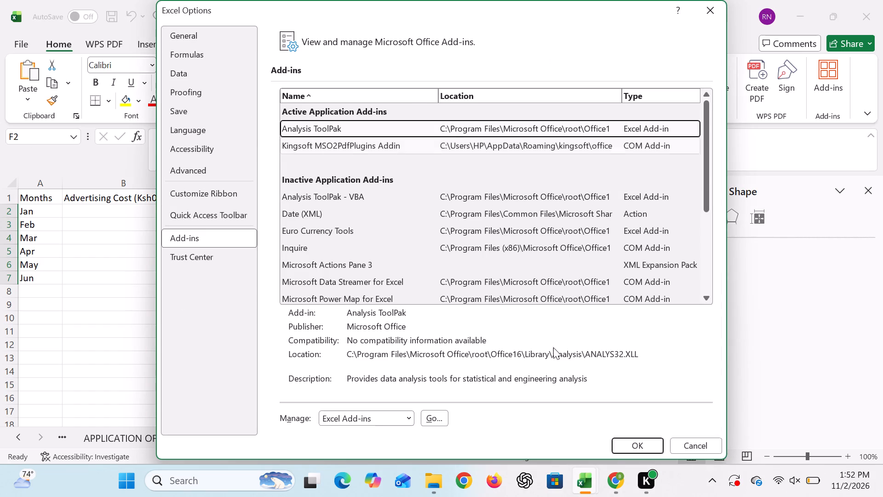
left_click(623, 442)
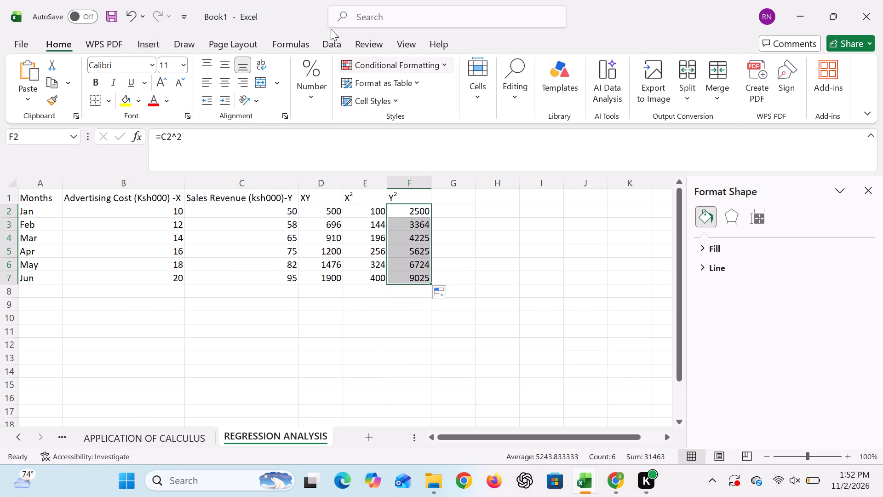
Bring up the data commands to look for the data analysis tools.
left_click(334, 38)
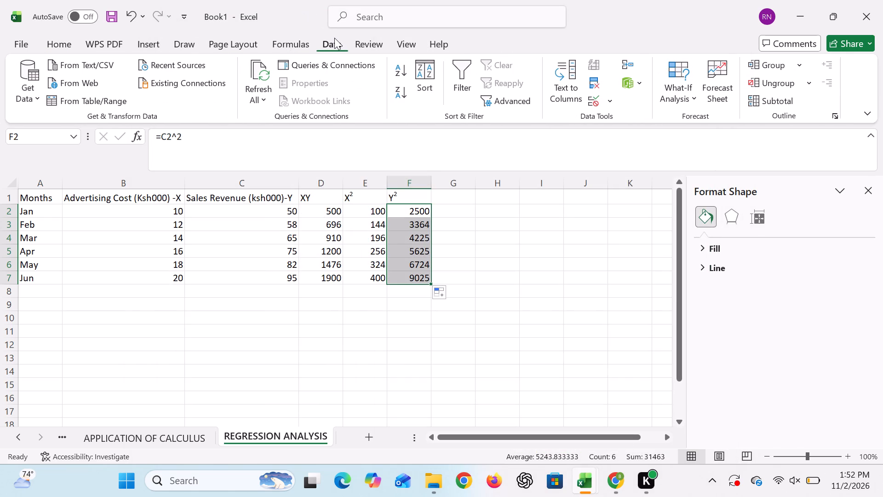